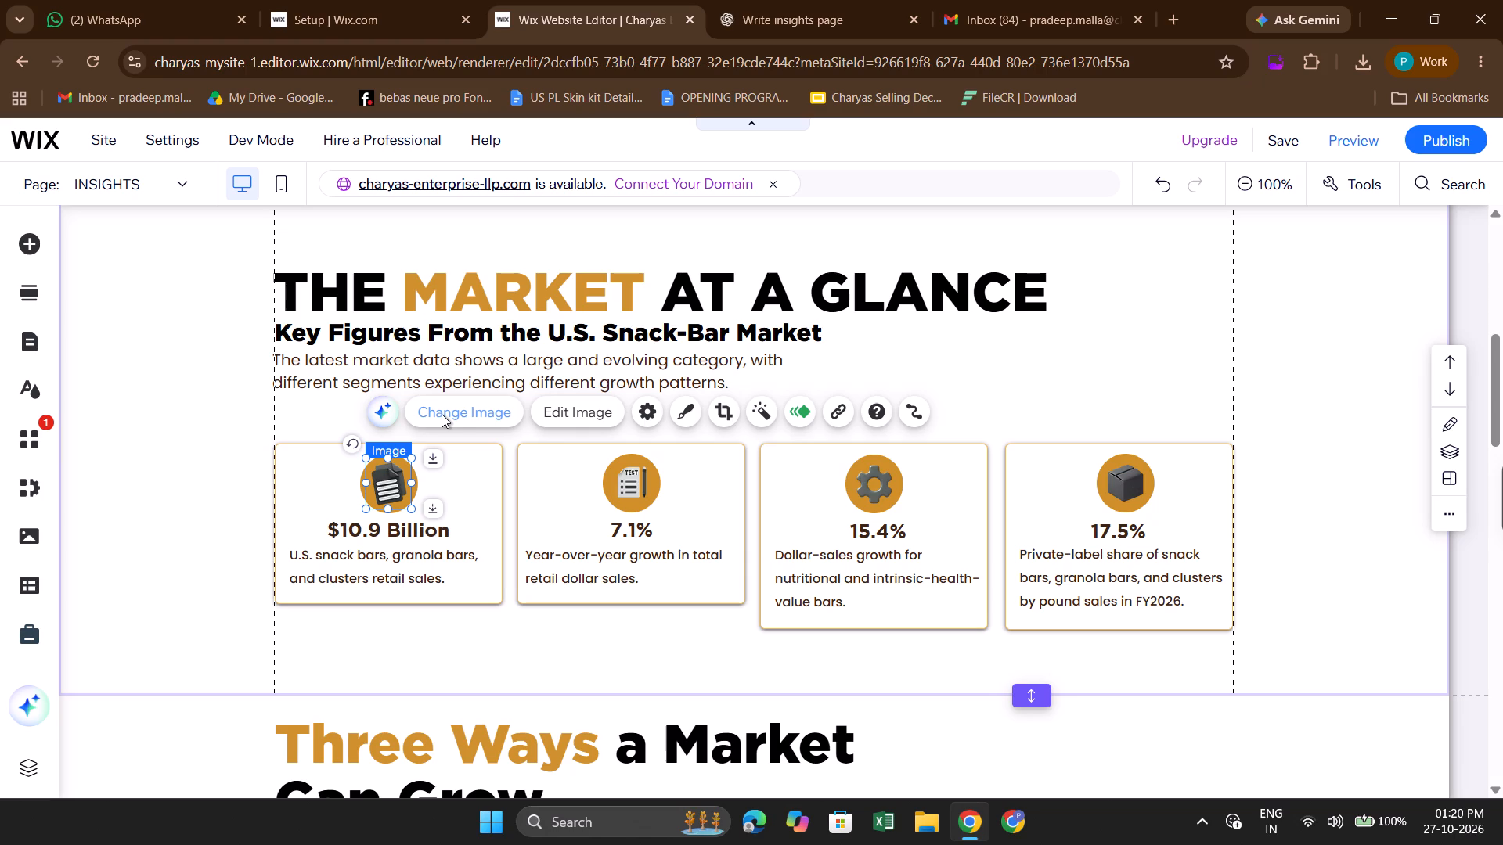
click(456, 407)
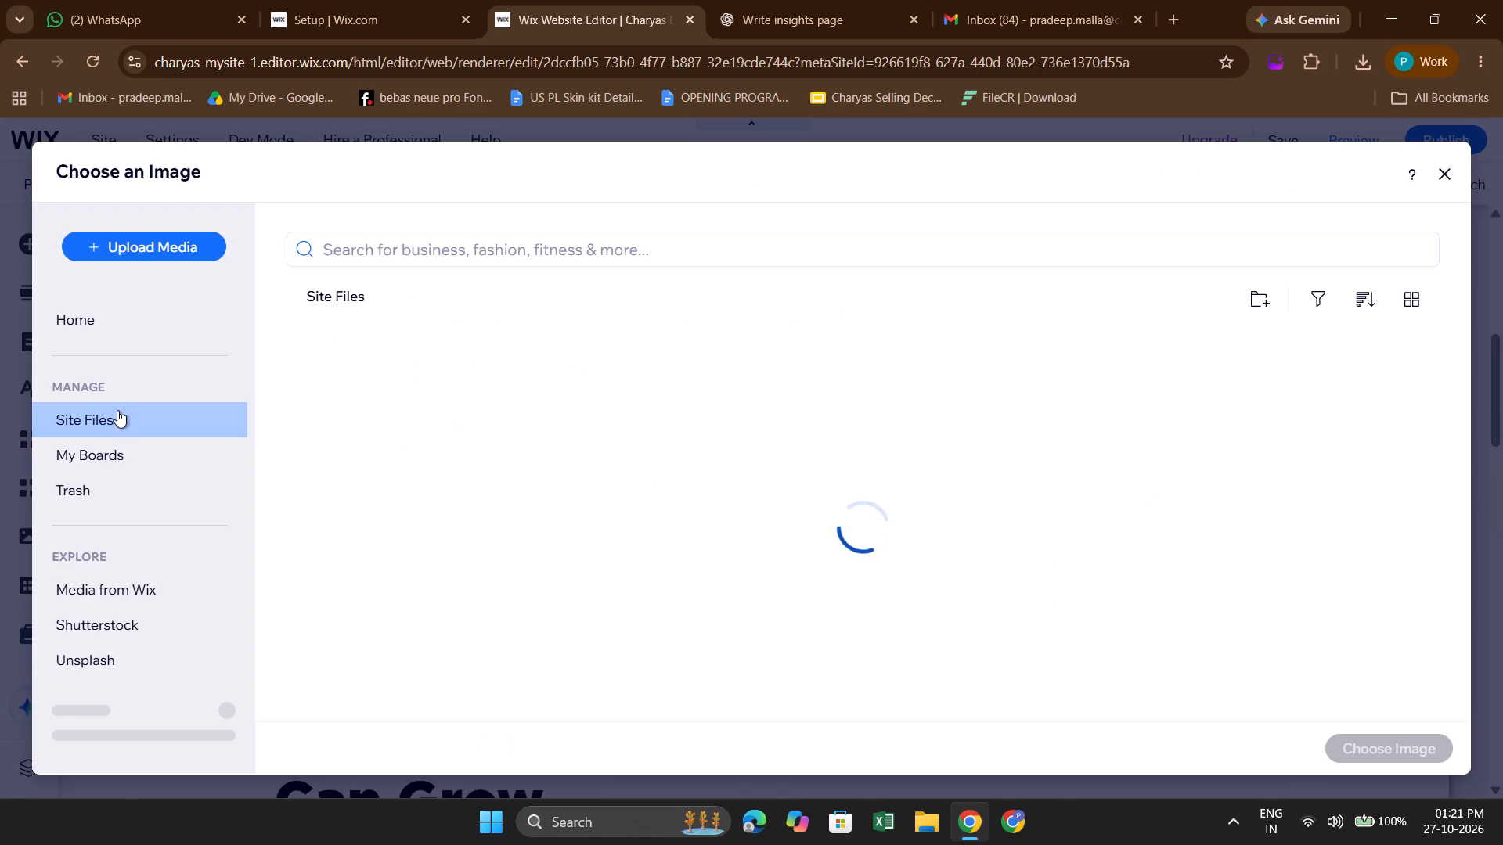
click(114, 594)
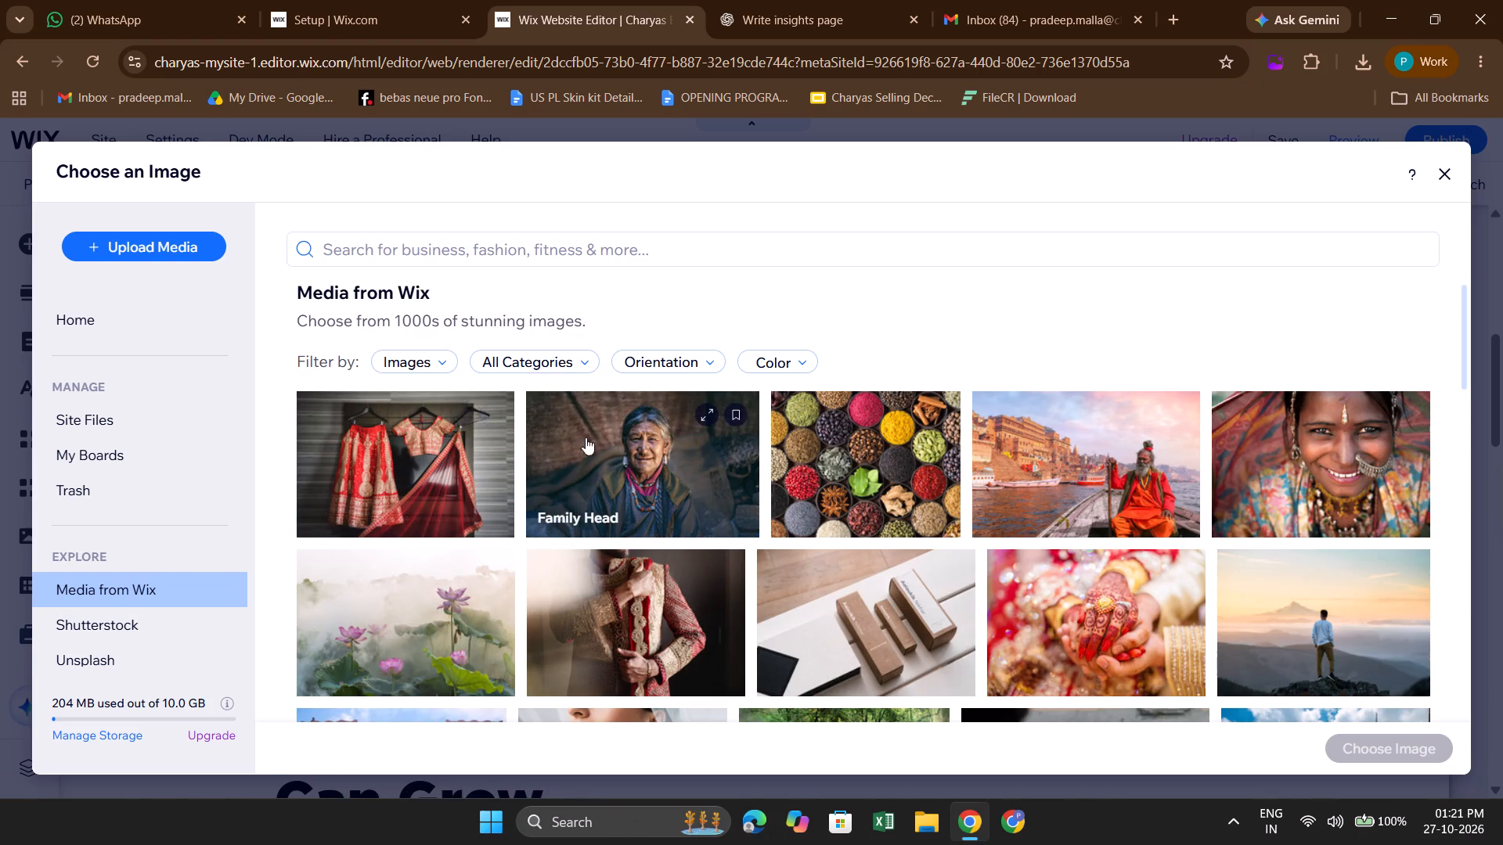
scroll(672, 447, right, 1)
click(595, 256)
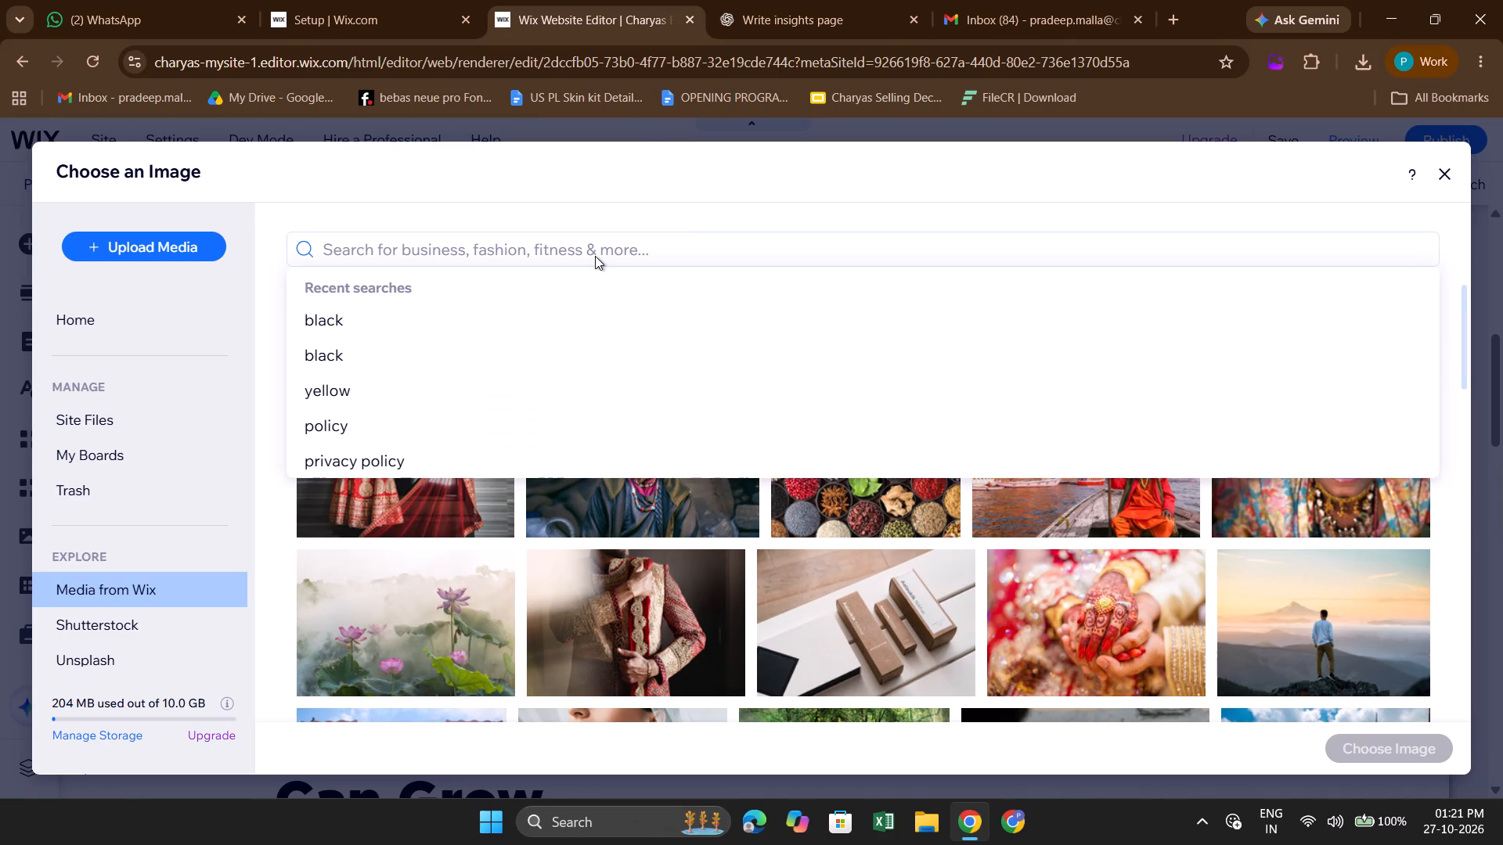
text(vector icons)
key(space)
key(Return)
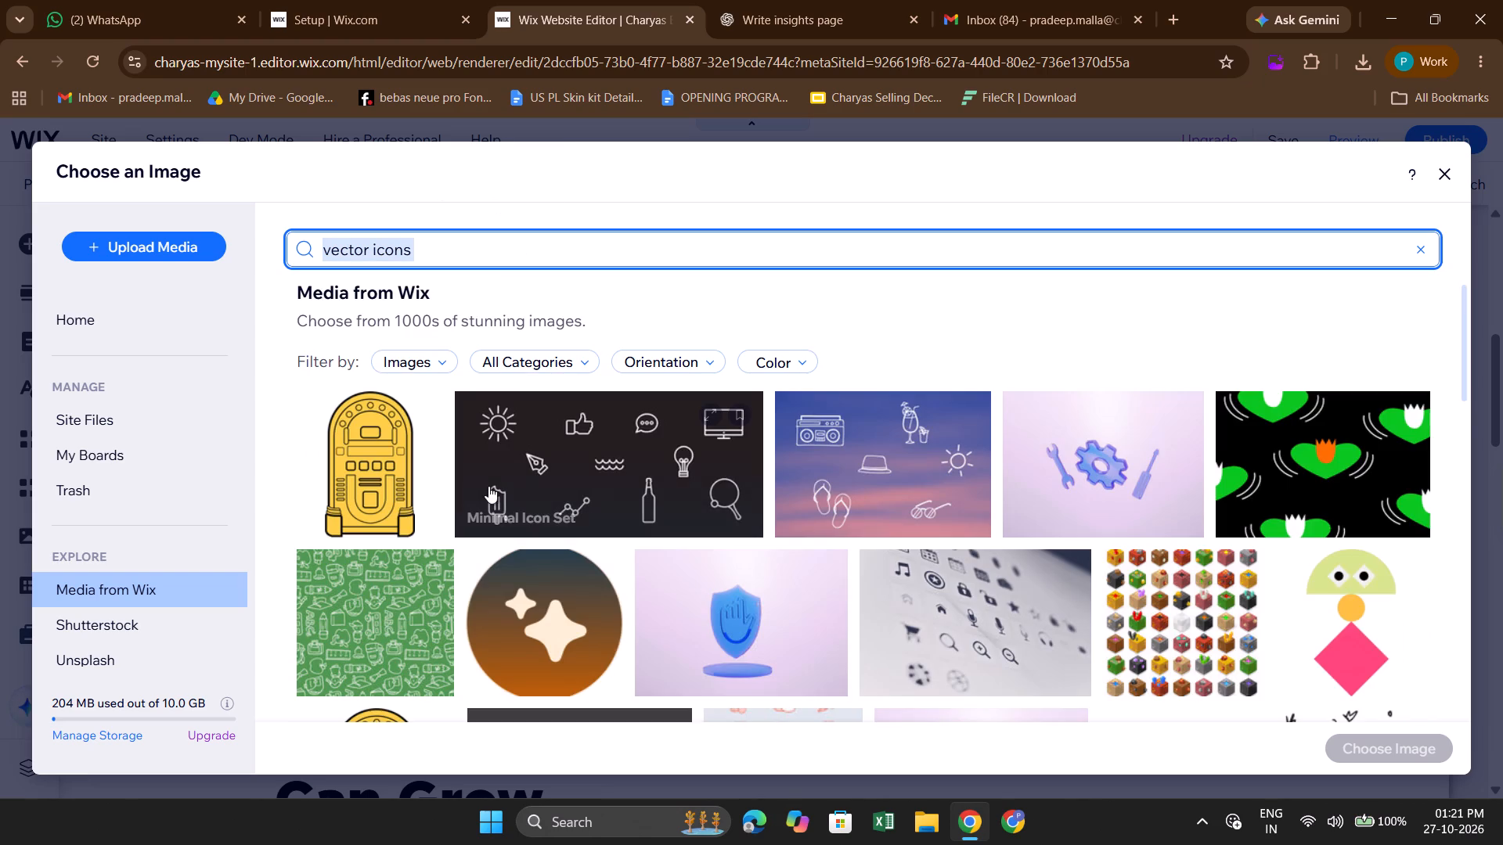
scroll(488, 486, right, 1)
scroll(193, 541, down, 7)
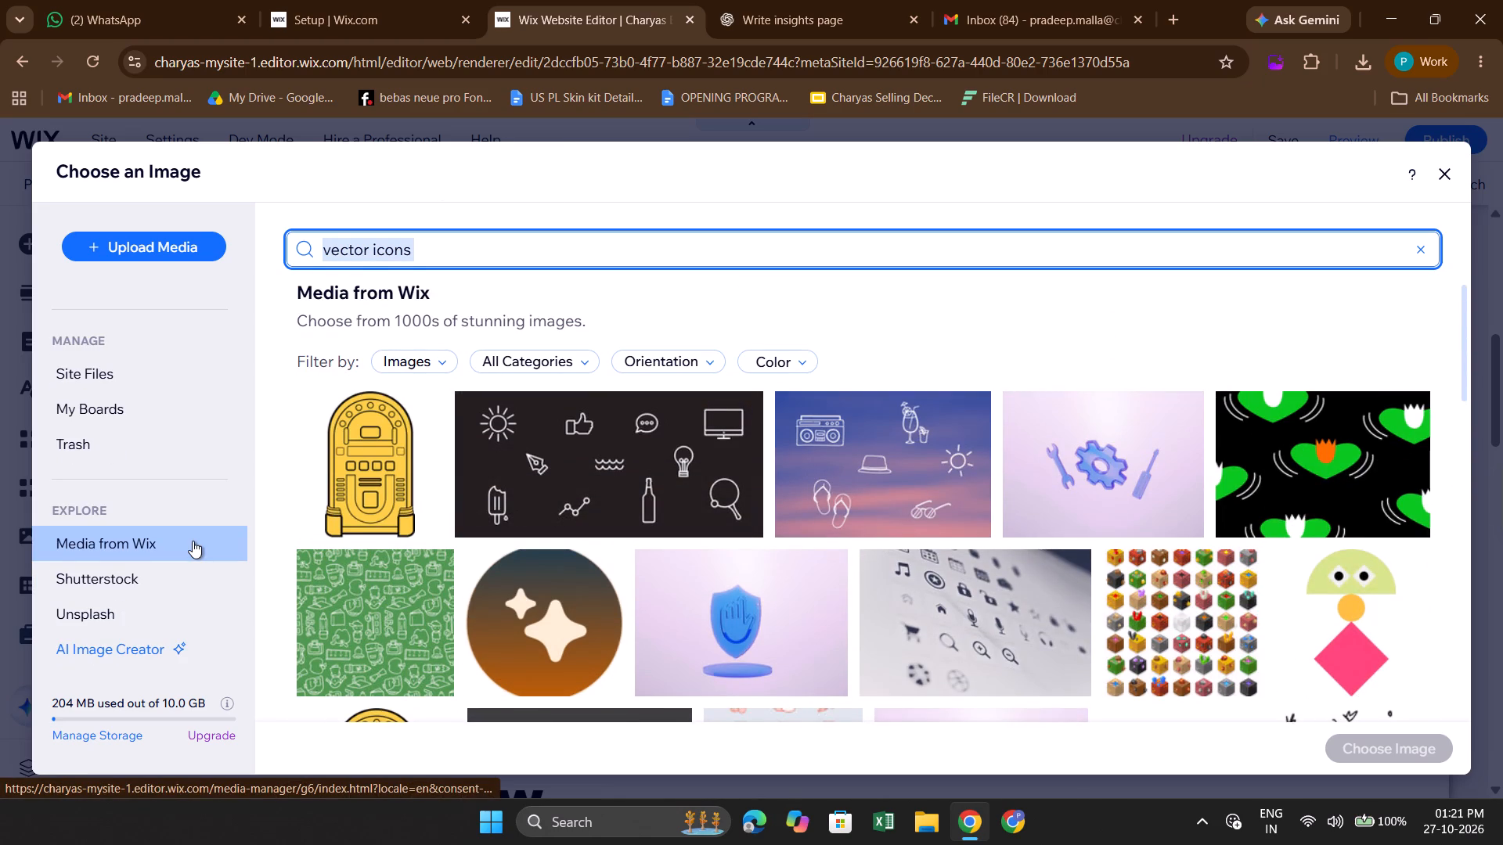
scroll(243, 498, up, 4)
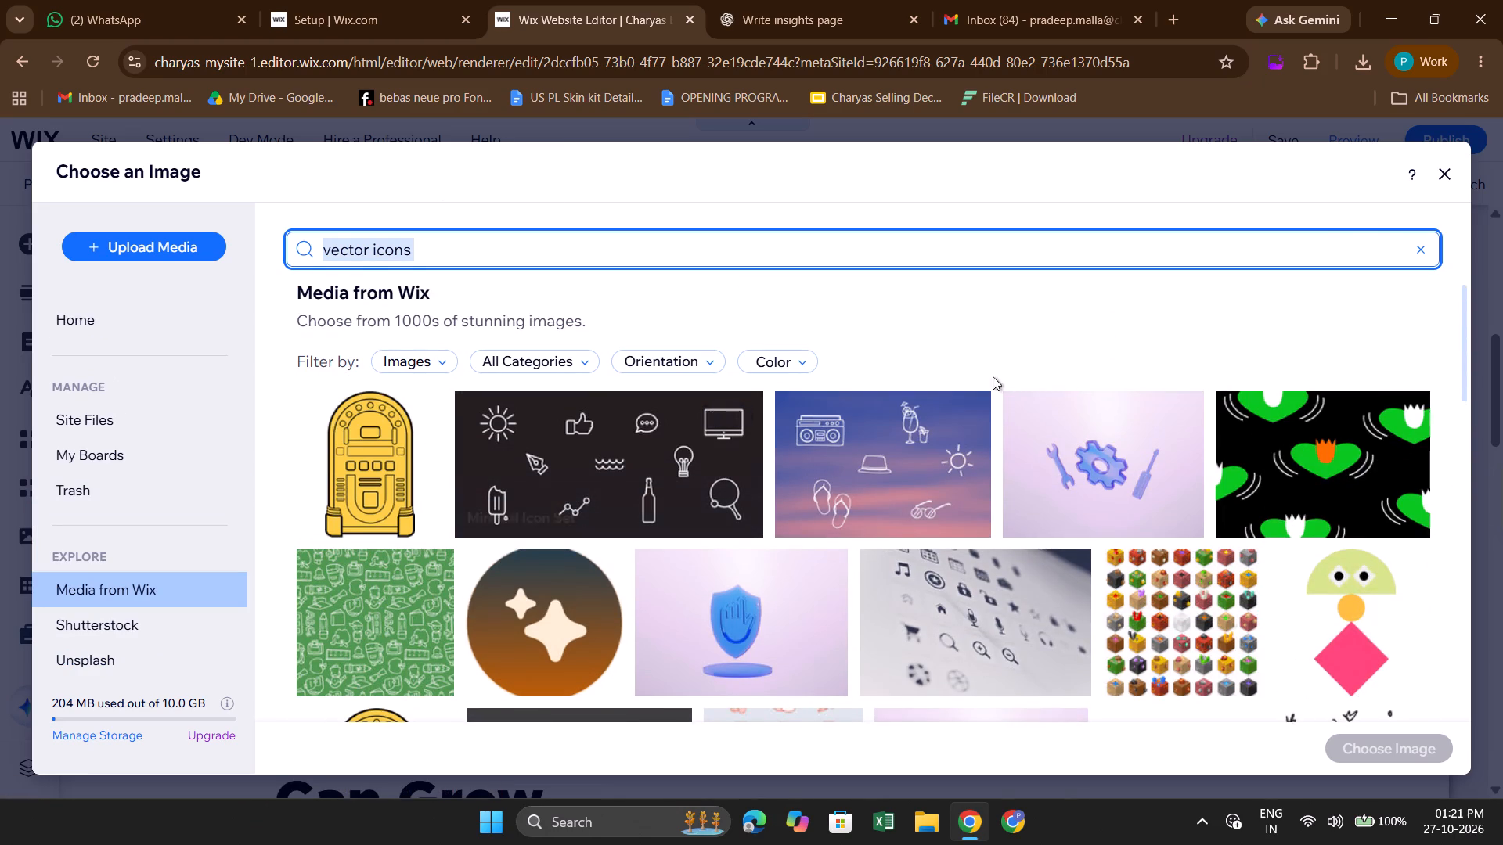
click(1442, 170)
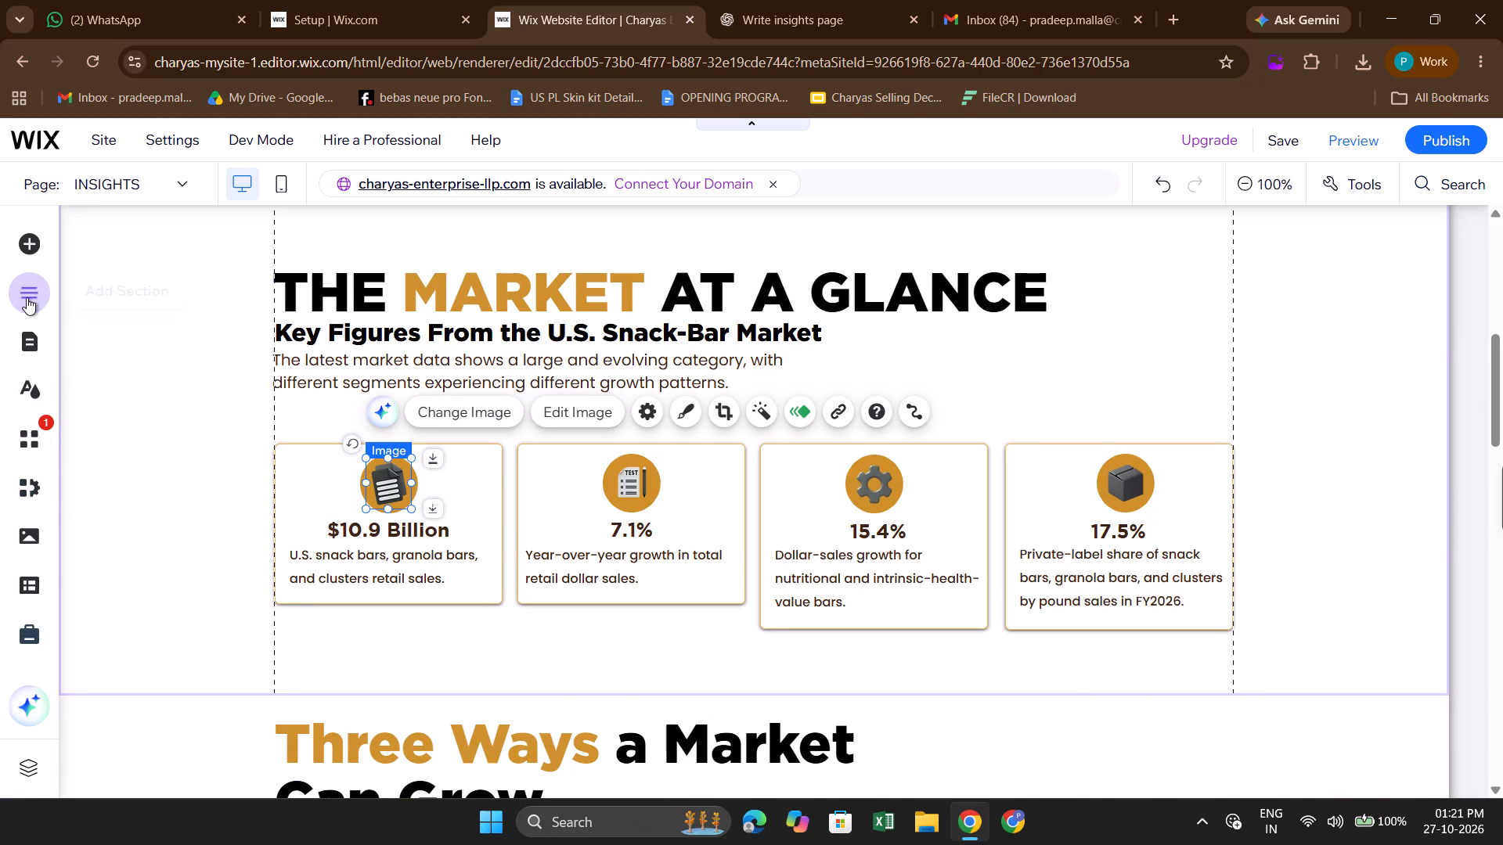
Browse the elements that can be added and open the full icon collection of the decorative vector art.
click(28, 246)
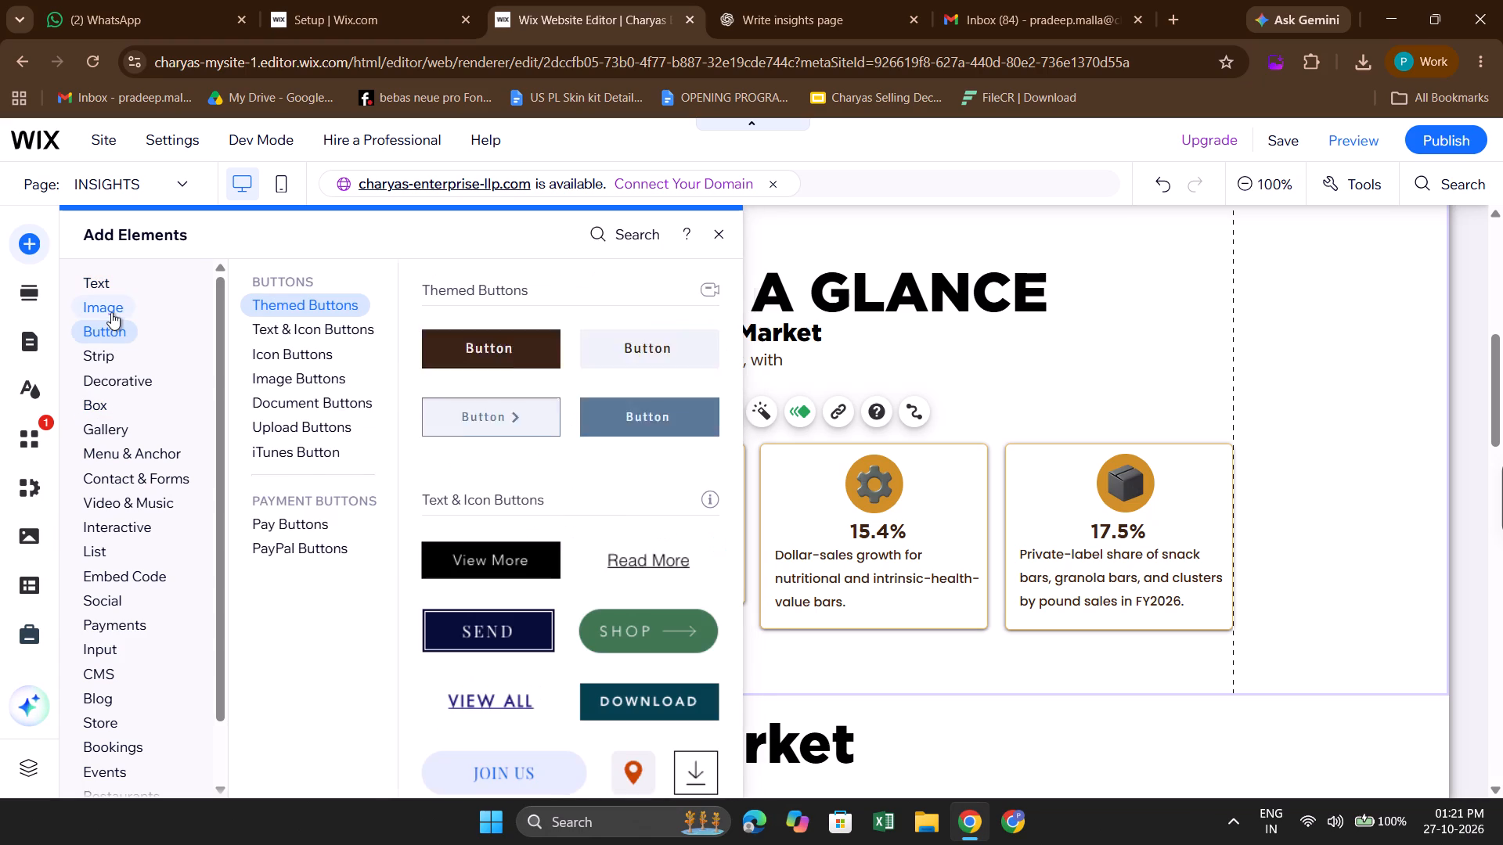
scroll(560, 566, down, 1)
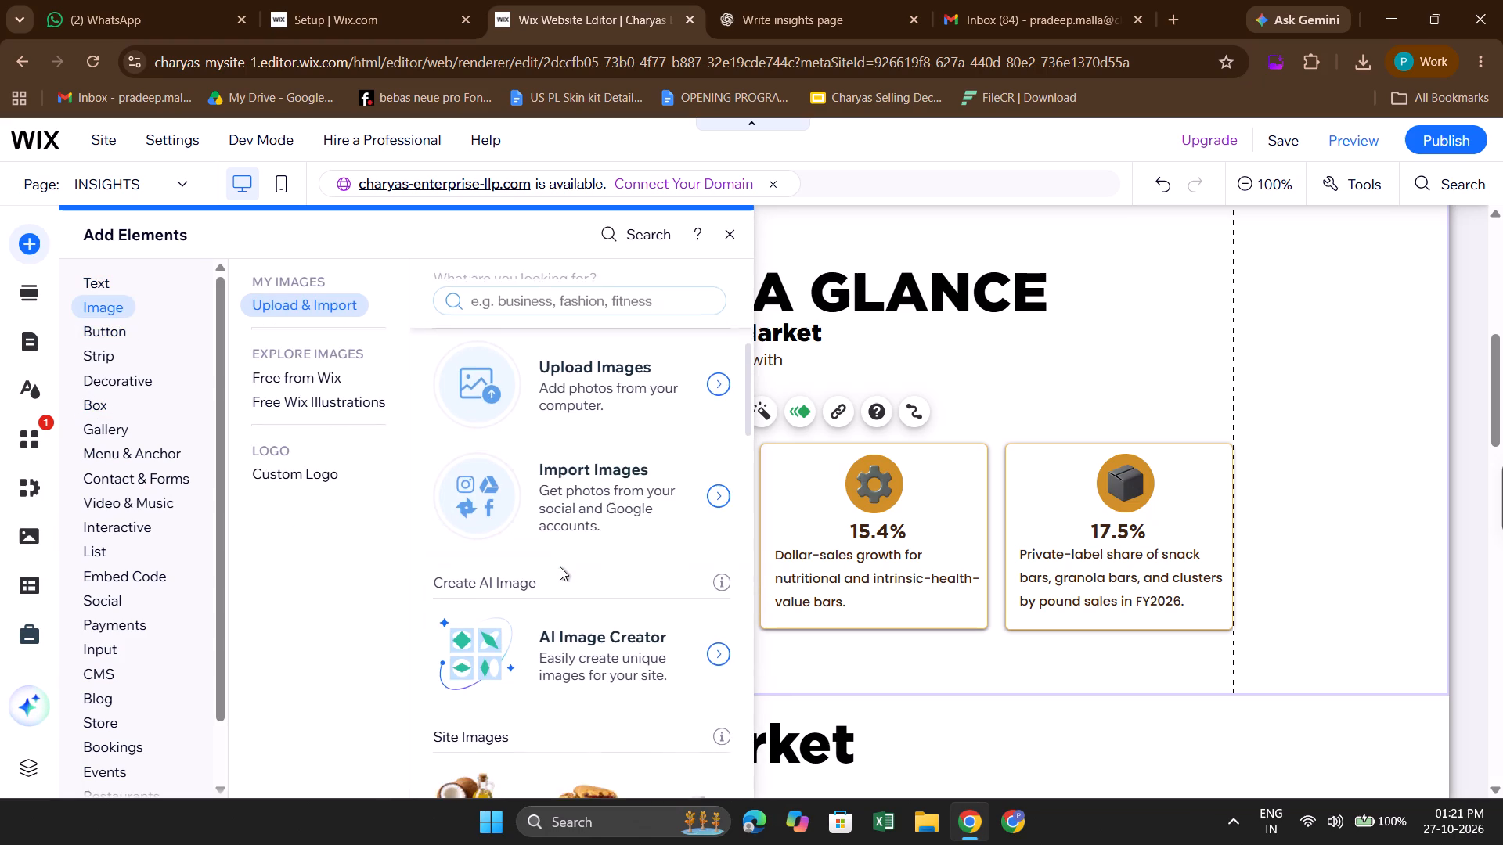
scroll(560, 566, down, 1)
scroll(521, 678, down, 4)
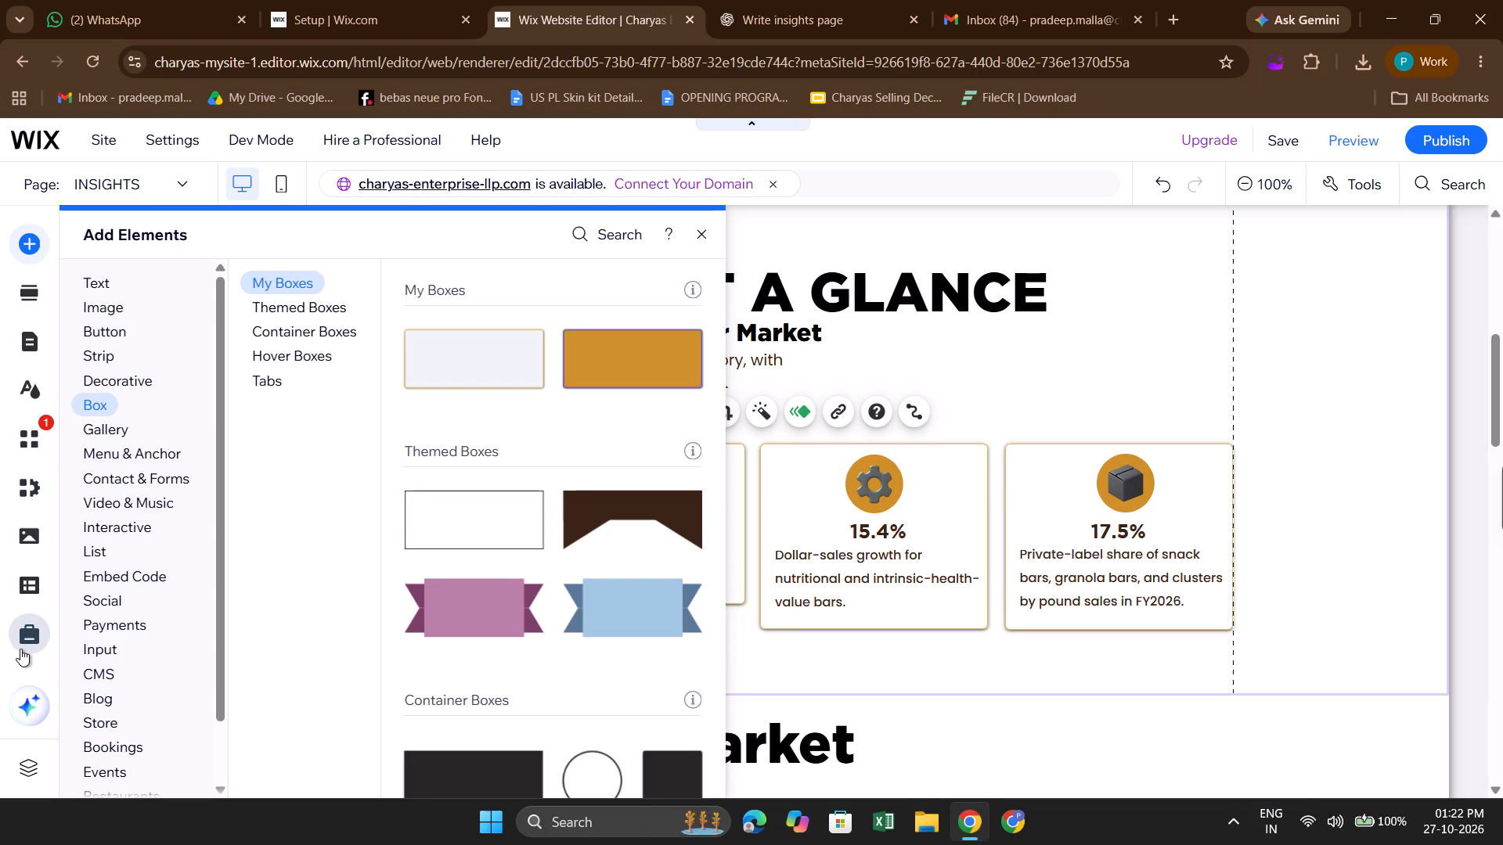
scroll(20, 649, down, 3)
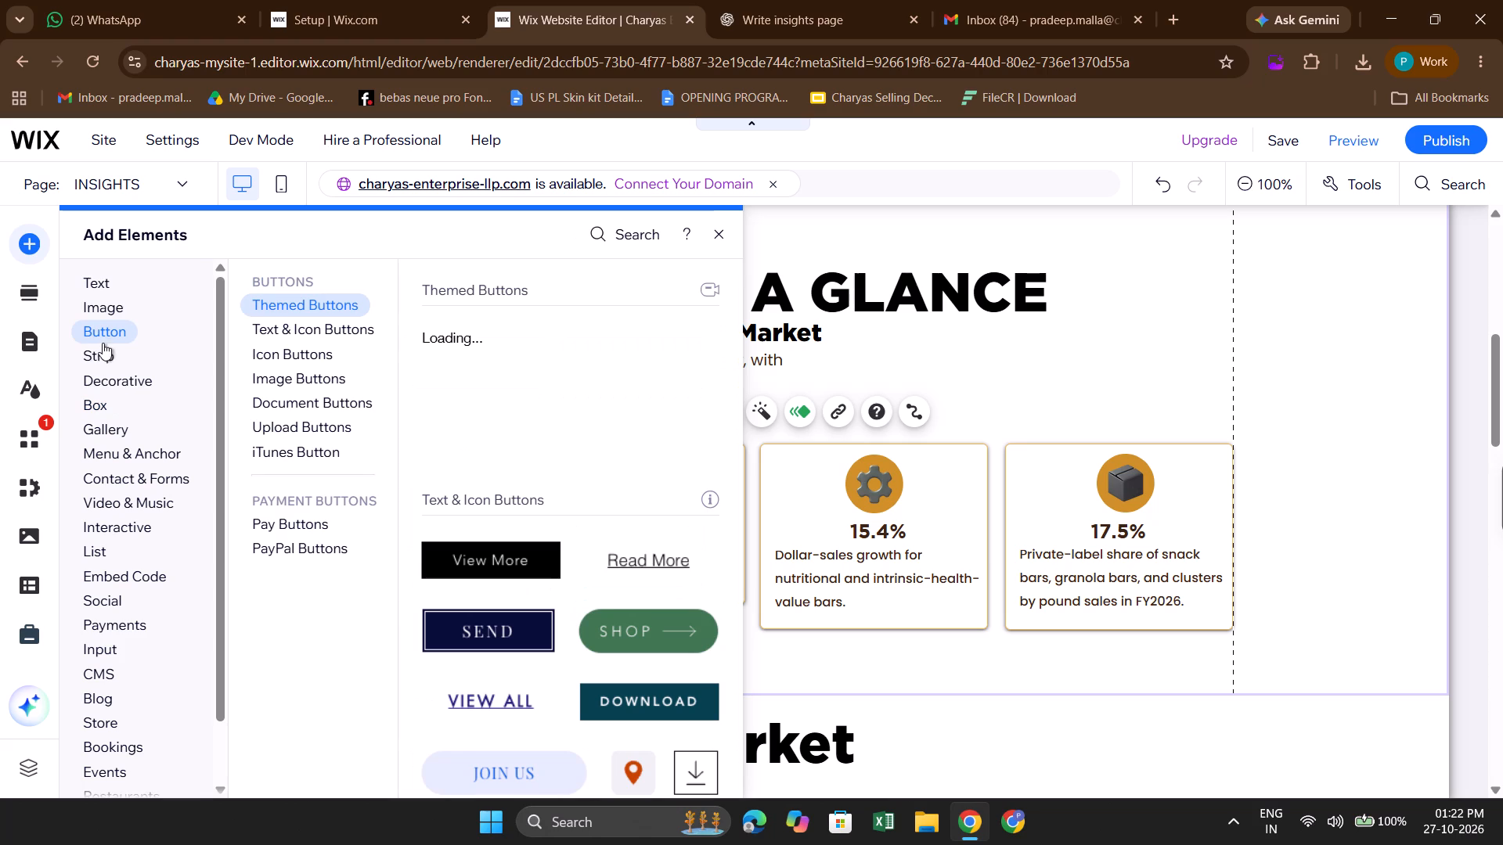
scroll(107, 347, up, 3)
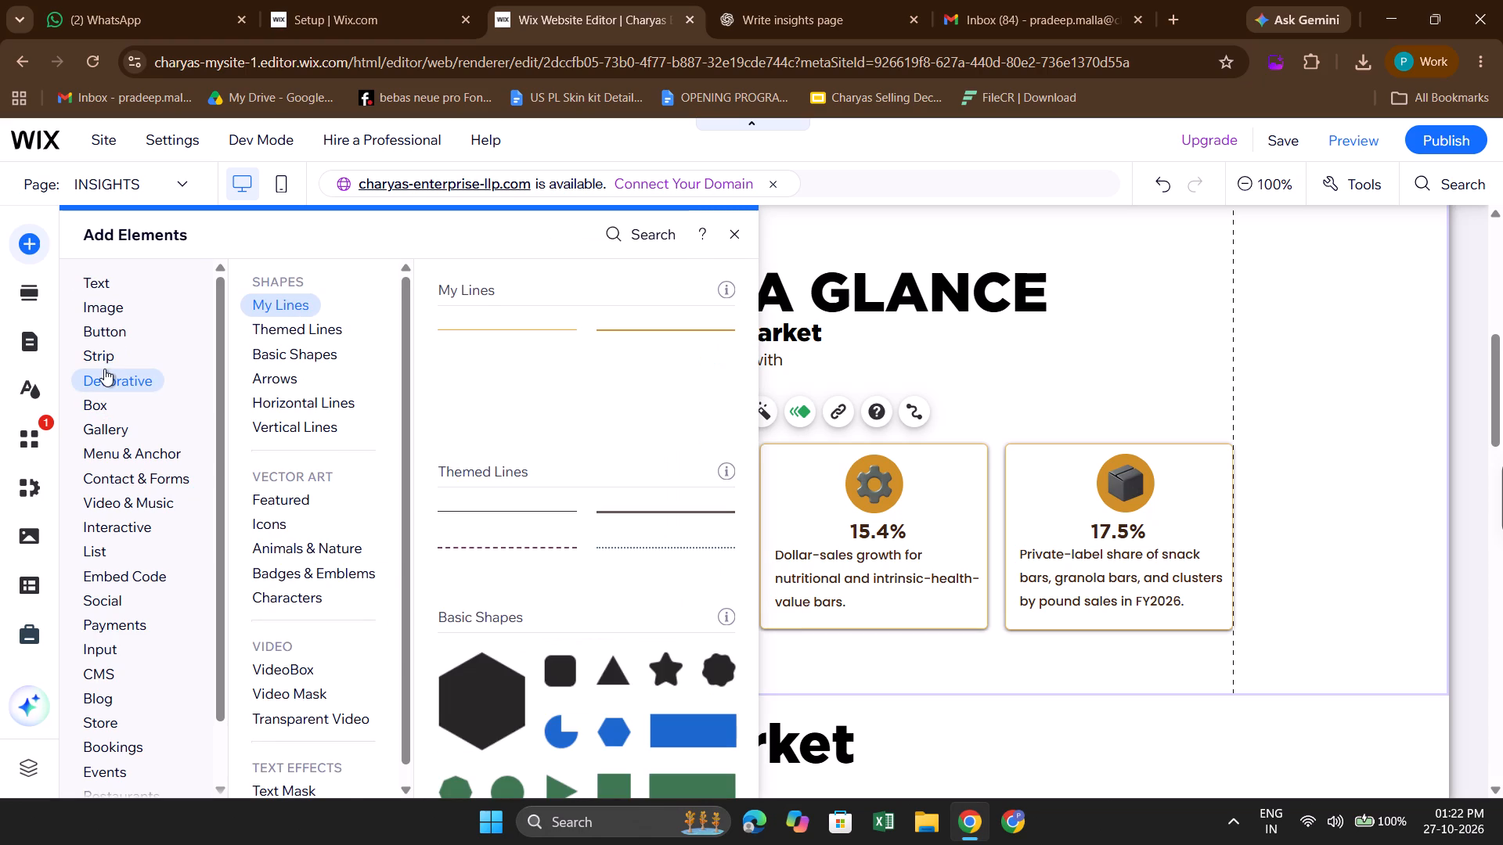
scroll(333, 444, down, 1)
click(288, 509)
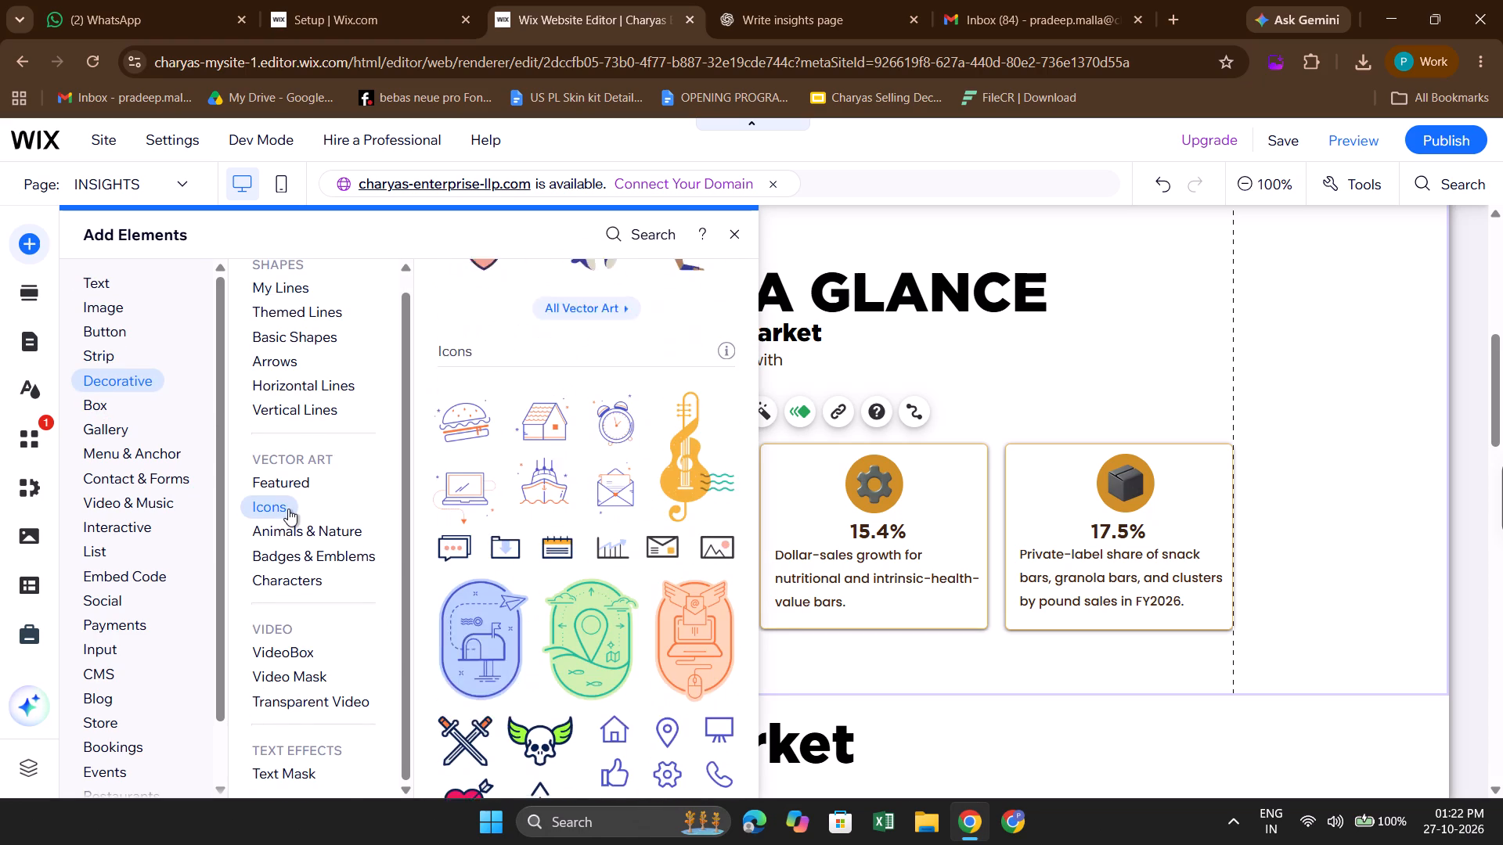
scroll(478, 498, down, 6)
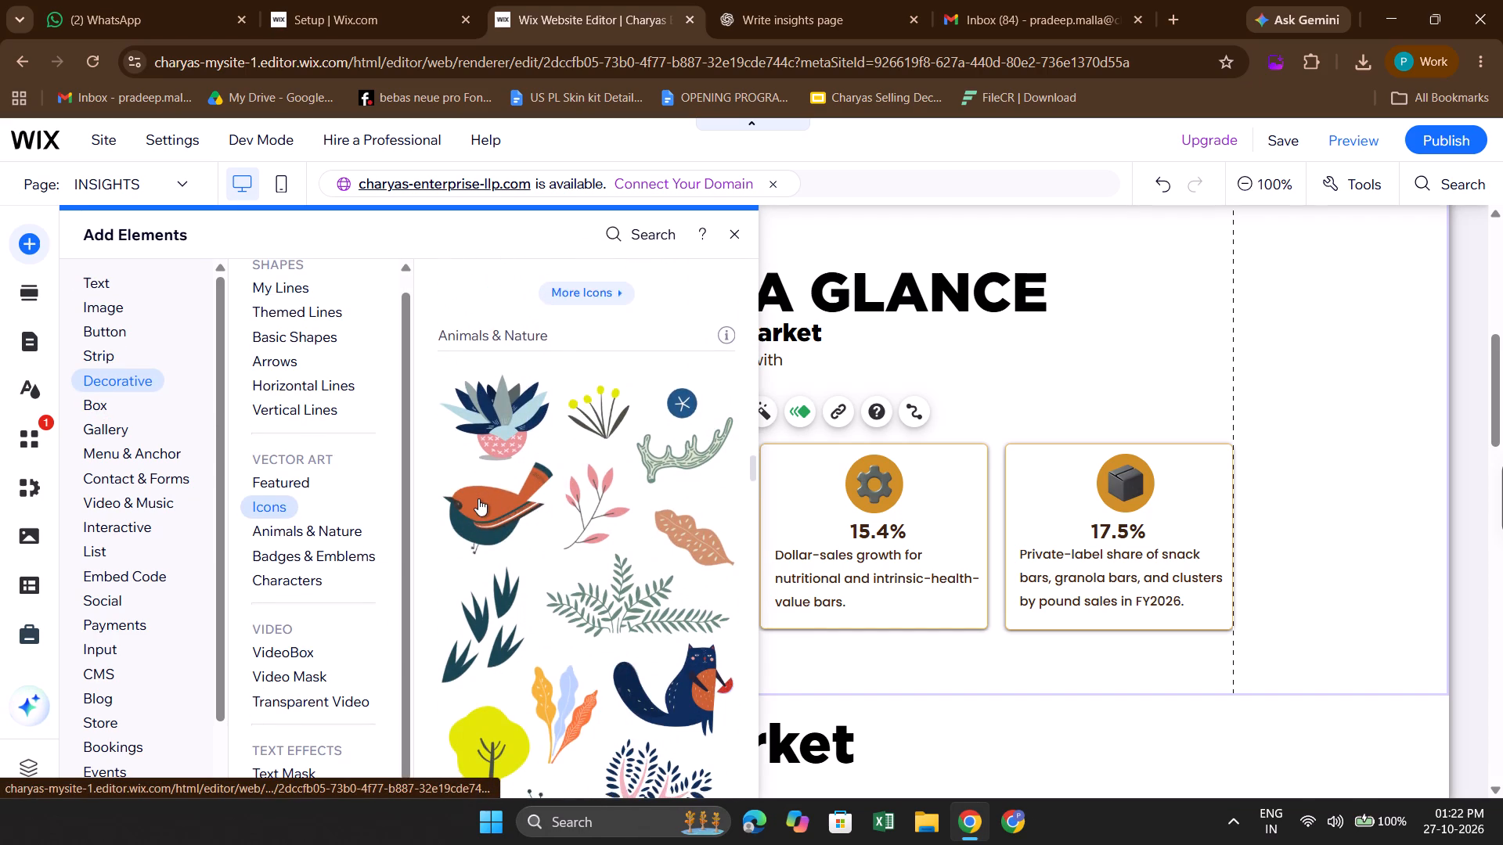
scroll(478, 498, down, 3)
scroll(478, 498, up, 1)
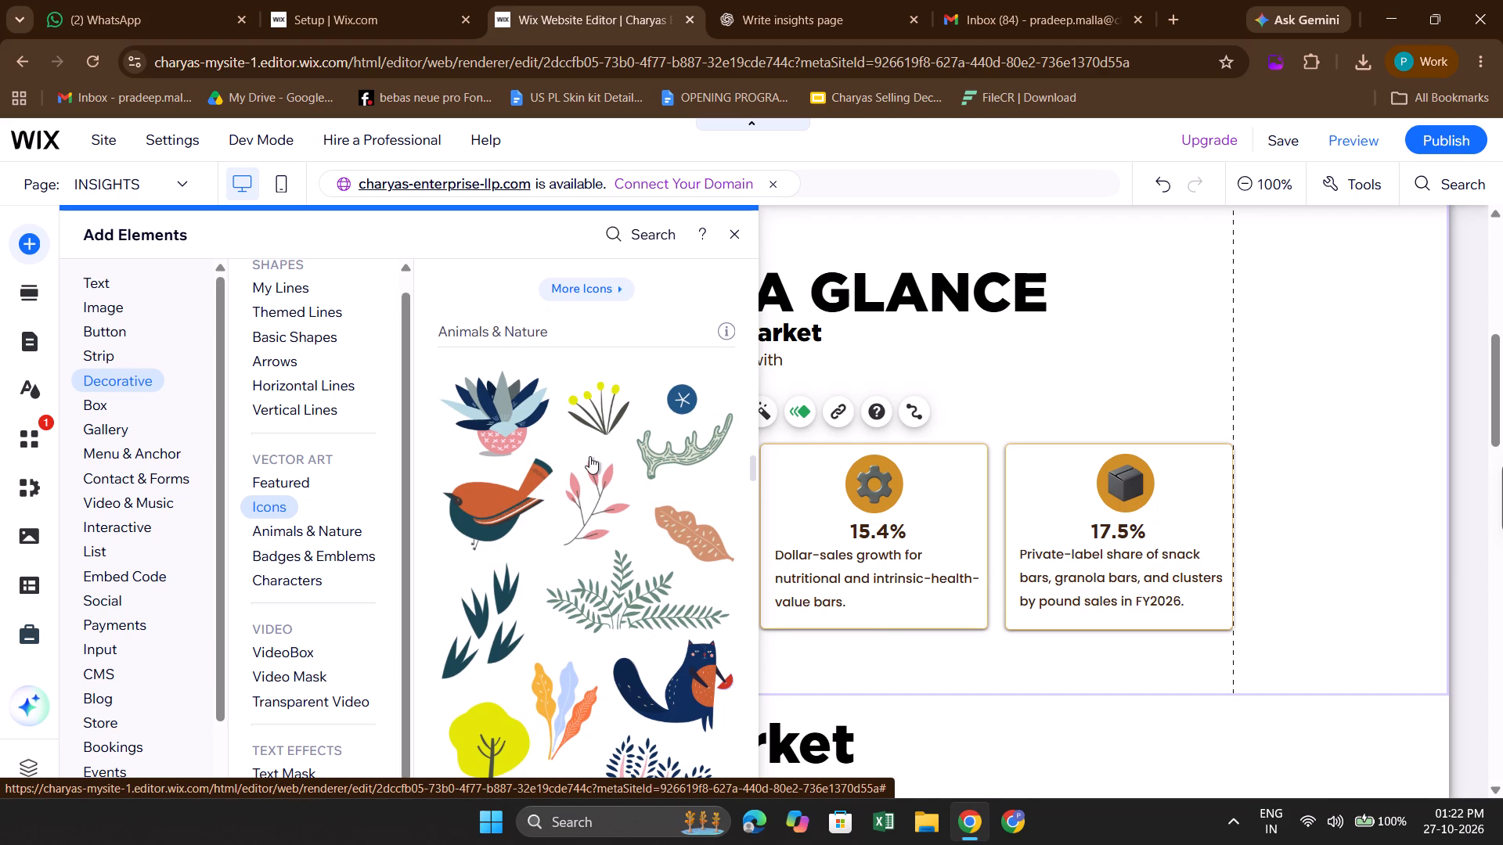
scroll(589, 456, up, 4)
scroll(578, 591, up, 4)
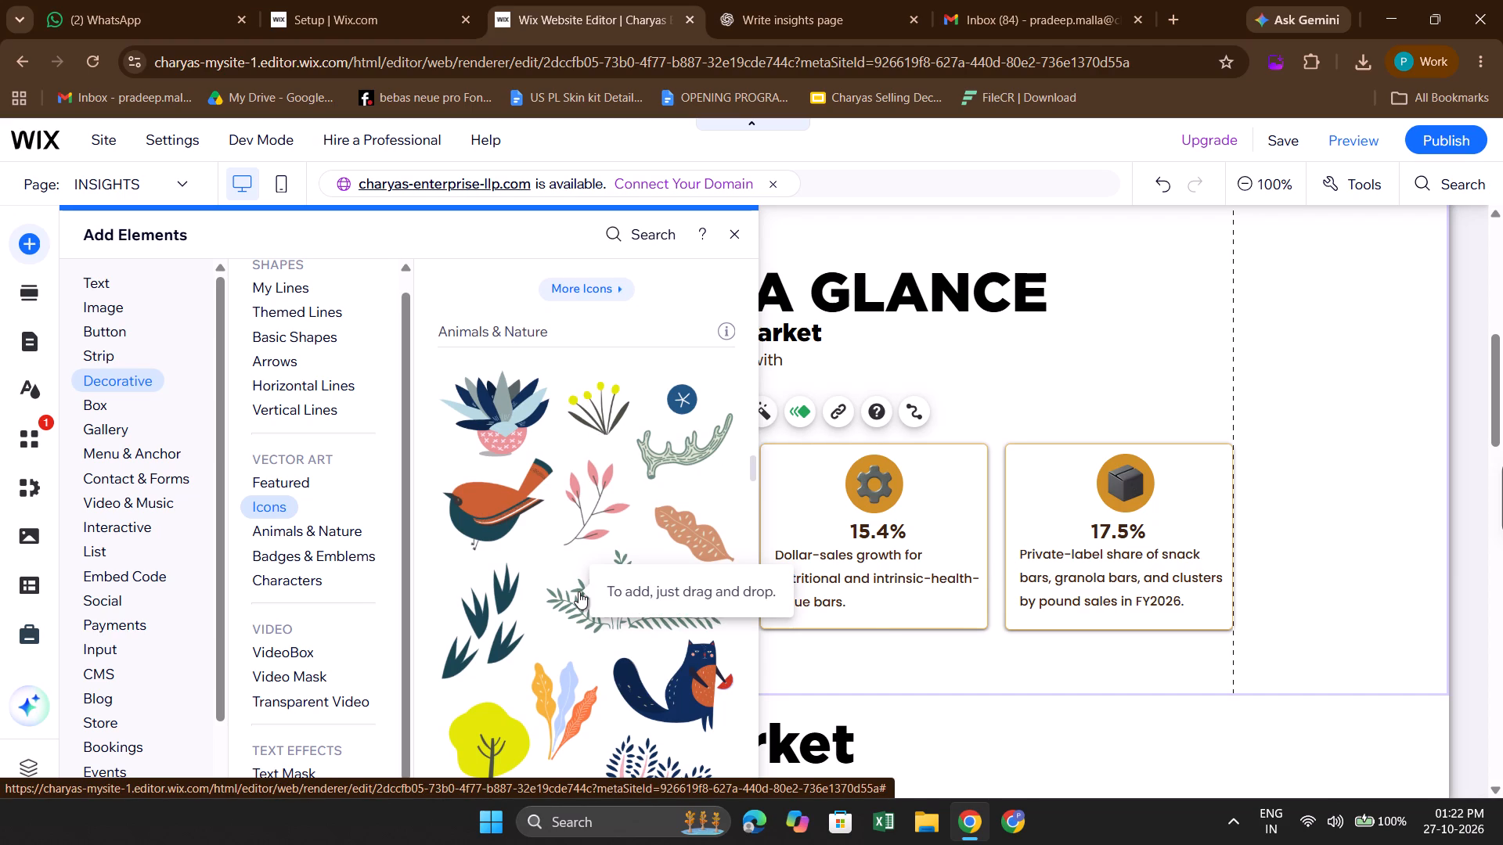
scroll(578, 591, down, 7)
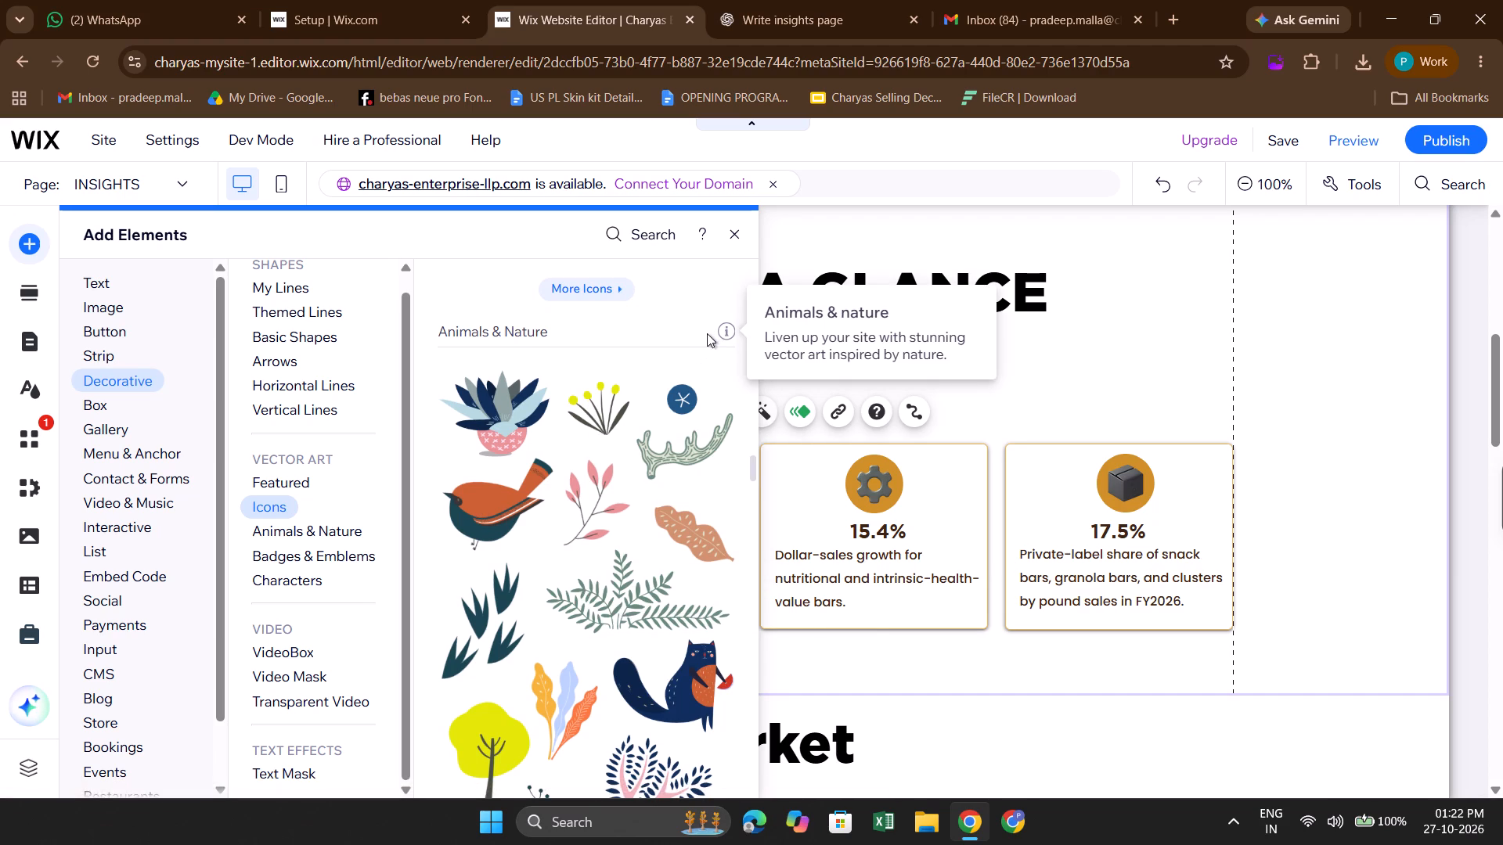
click(579, 289)
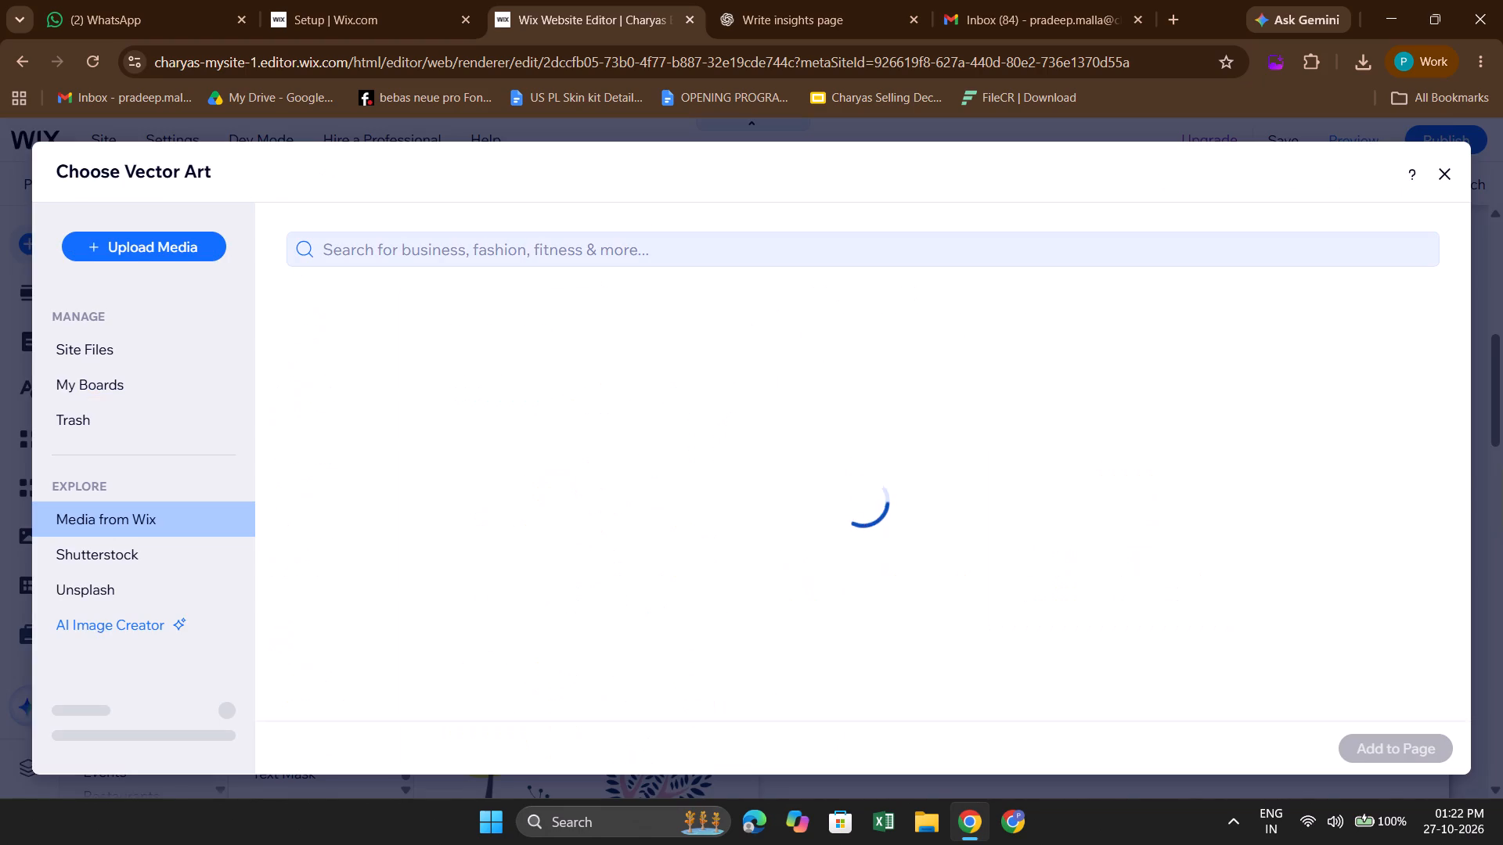
Search Media from Wix vector art for "bars" and look through the results for a bar-chart icon suited to the key-figures card.
click(515, 257)
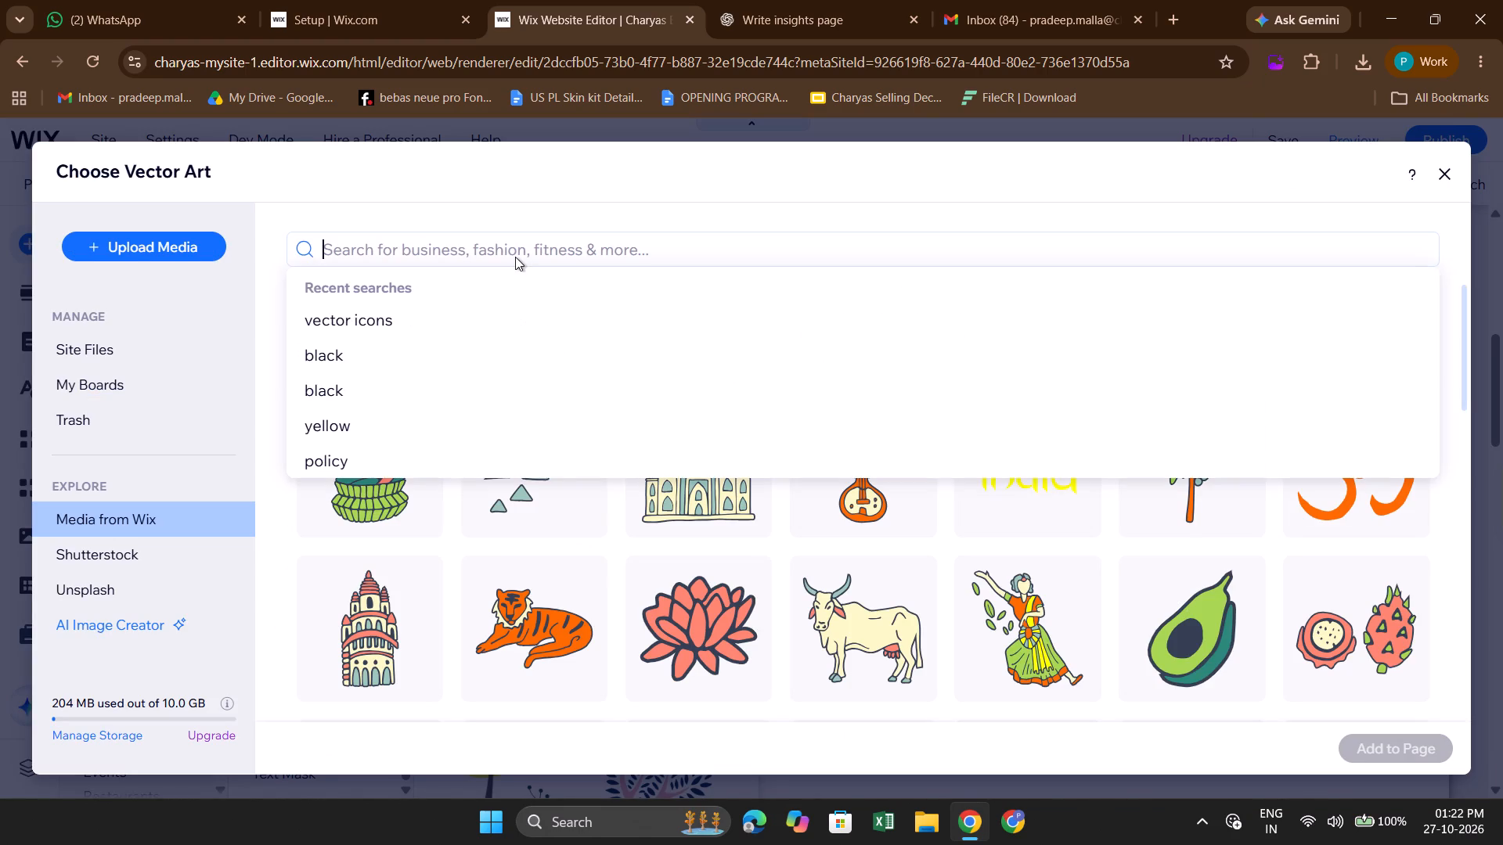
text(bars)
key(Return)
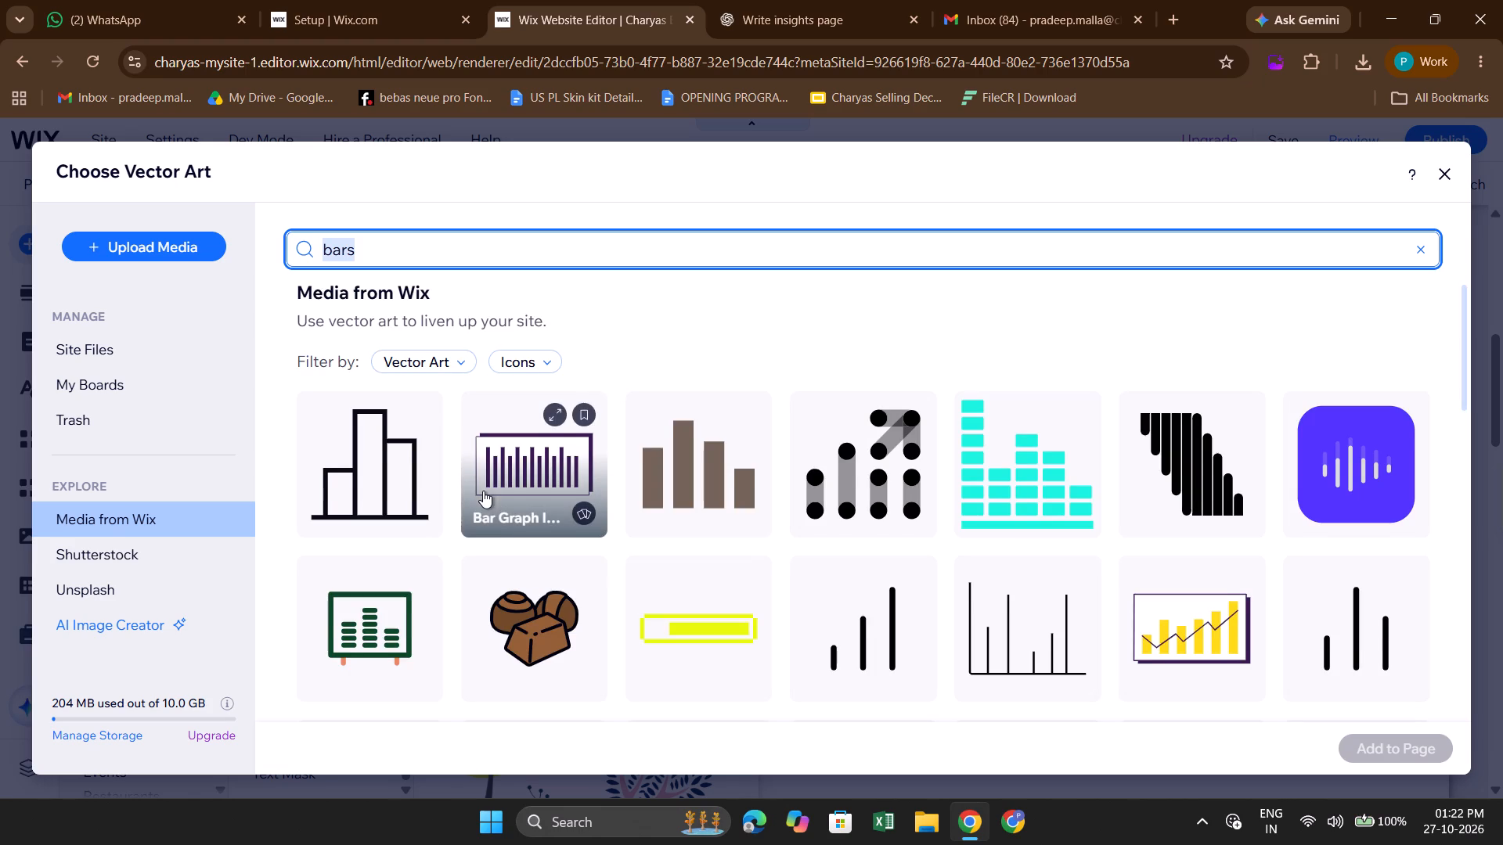
scroll(483, 491, down, 1)
scroll(600, 522, down, 1)
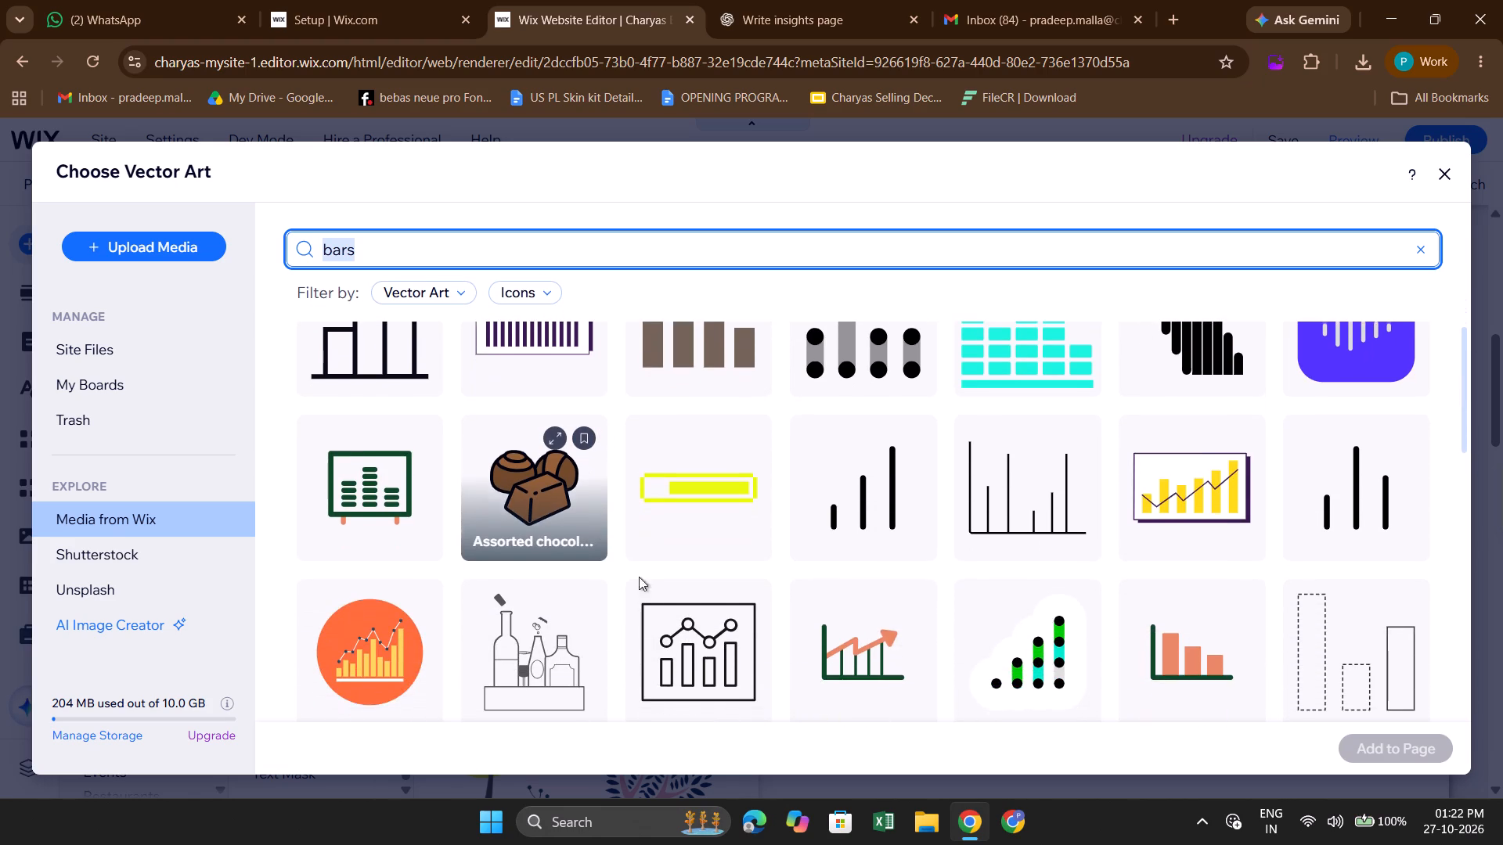
scroll(649, 612, down, 3)
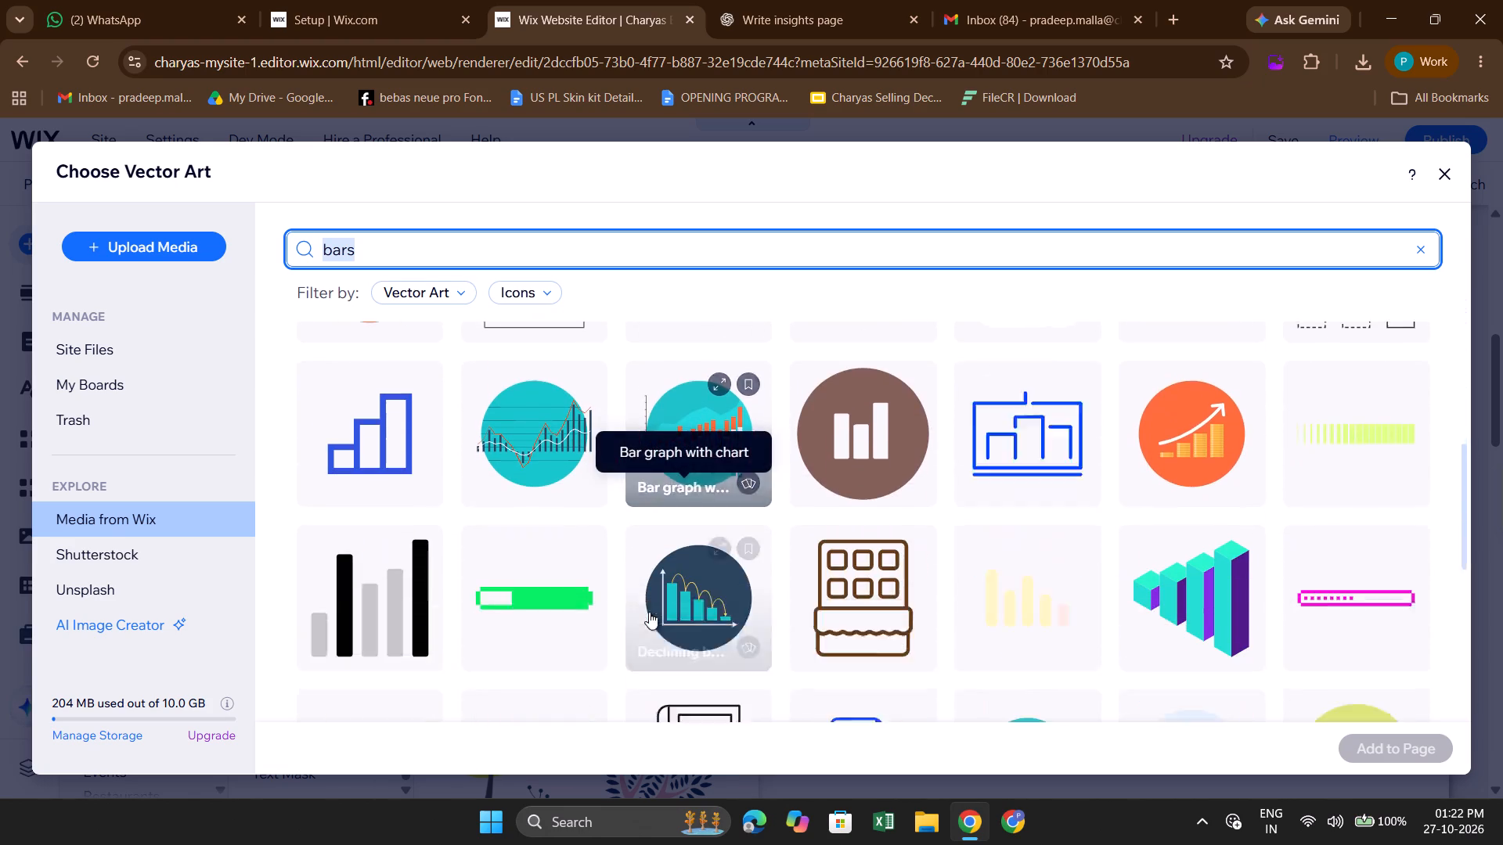
scroll(649, 612, down, 3)
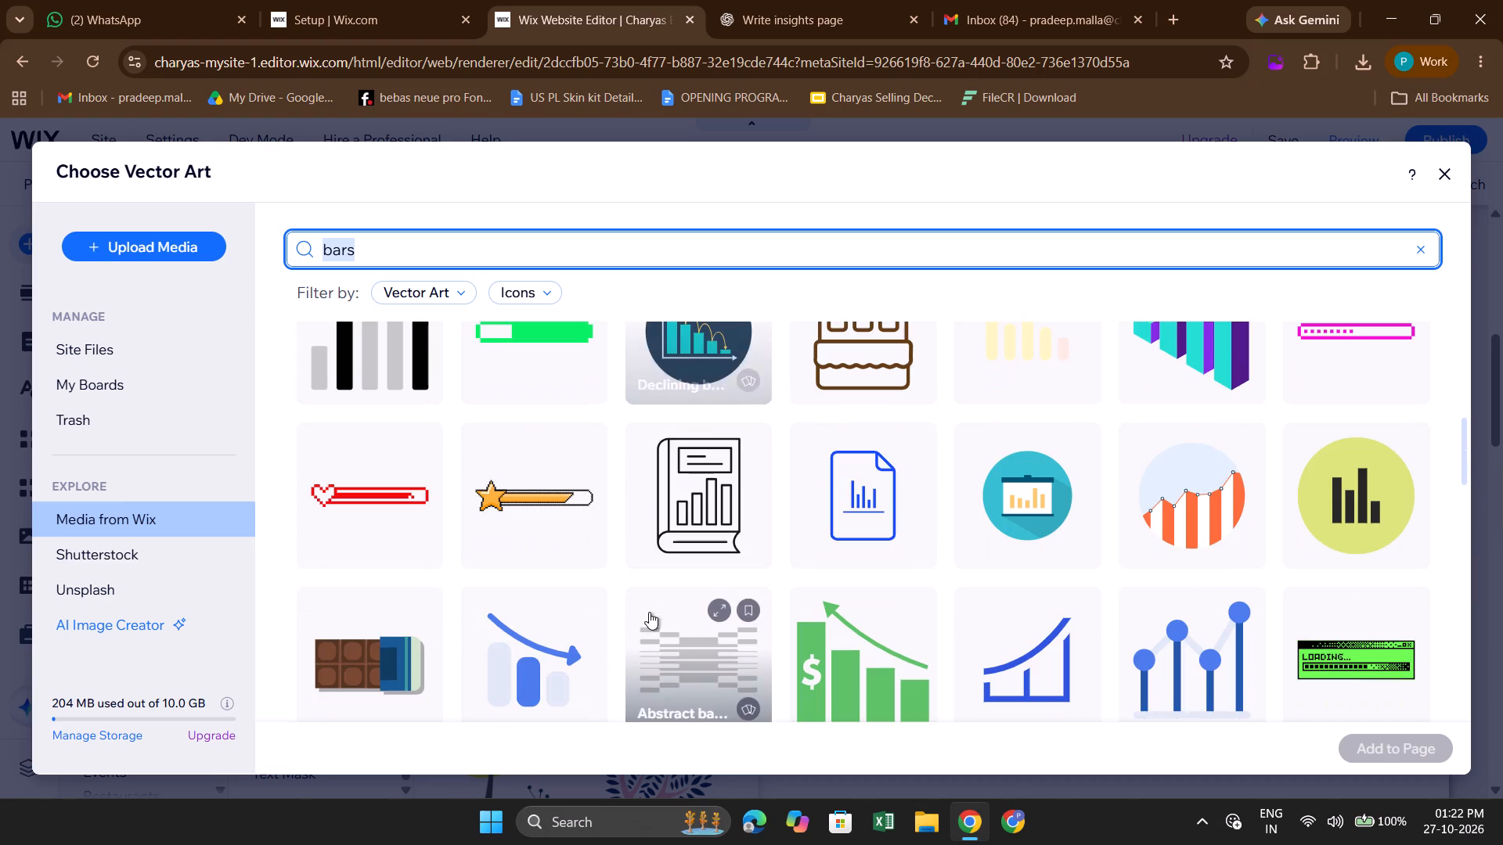
scroll(671, 542, down, 2)
scroll(814, 509, down, 2)
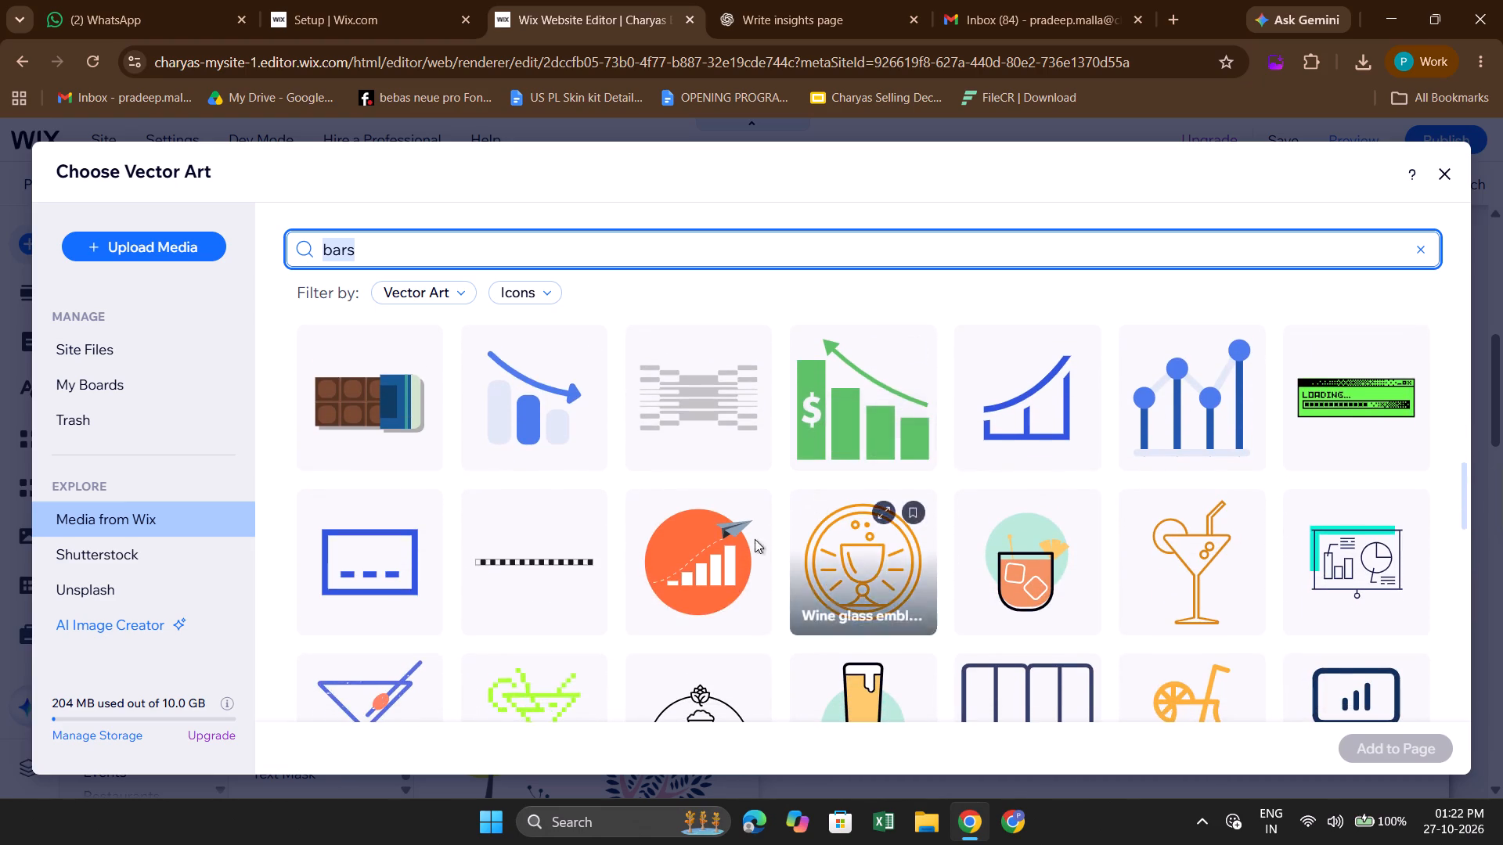
scroll(688, 582, down, 5)
scroll(688, 582, up, 1)
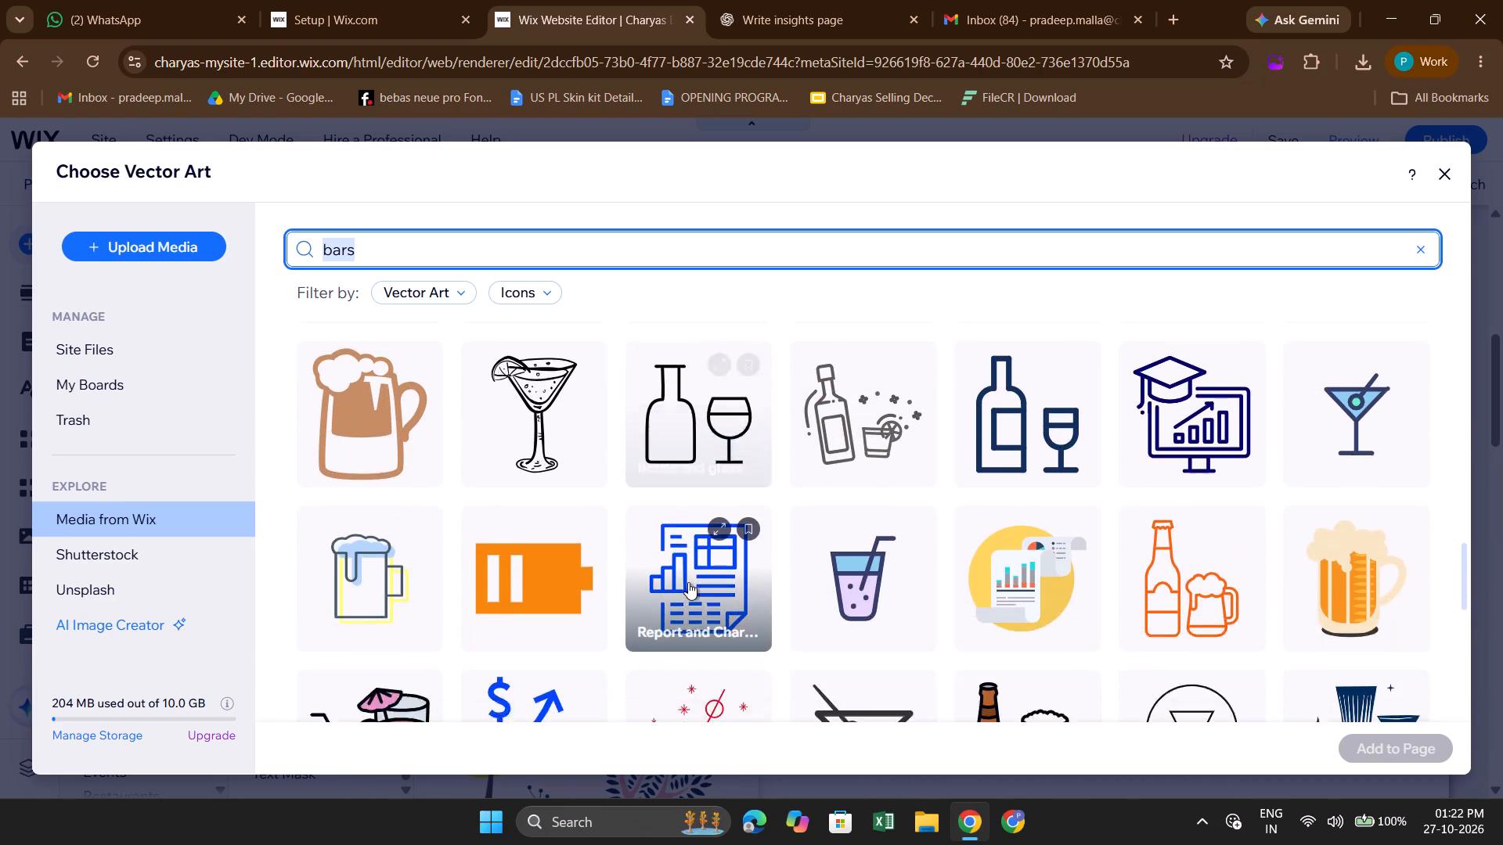
scroll(688, 582, up, 1)
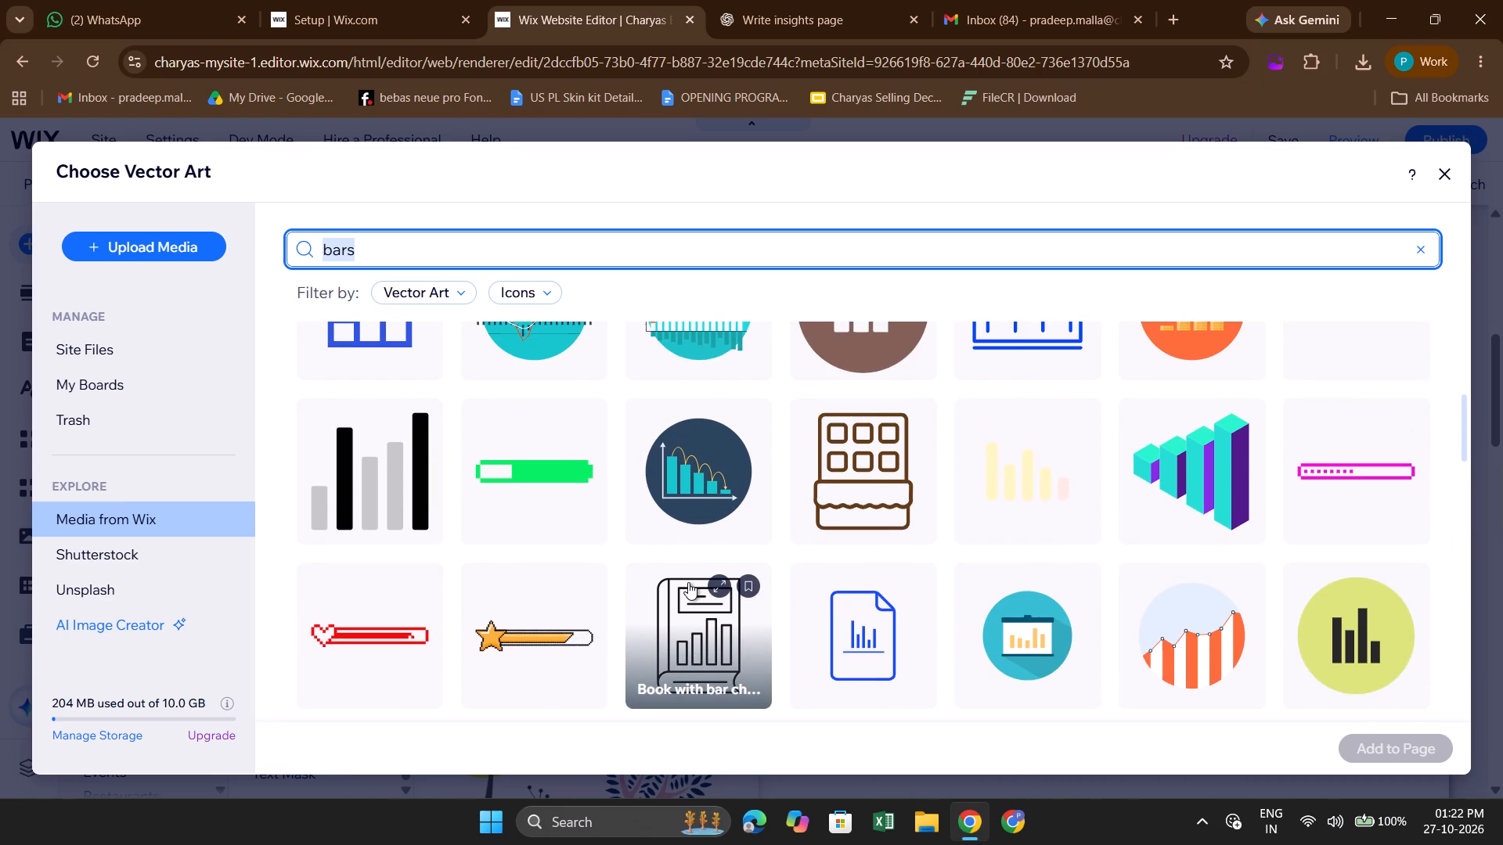
scroll(688, 582, up, 1)
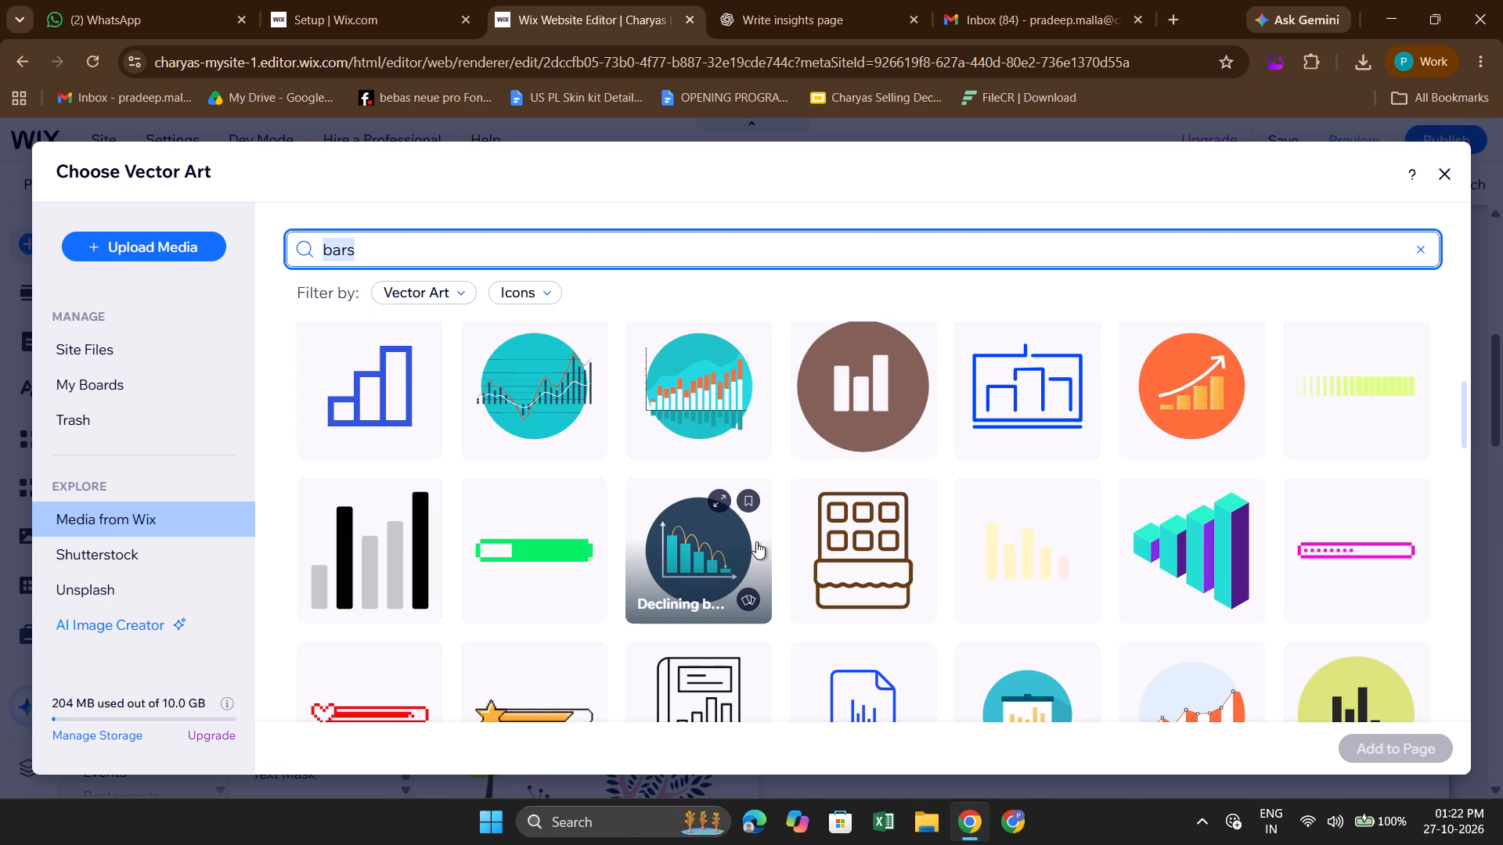
scroll(916, 551, up, 1)
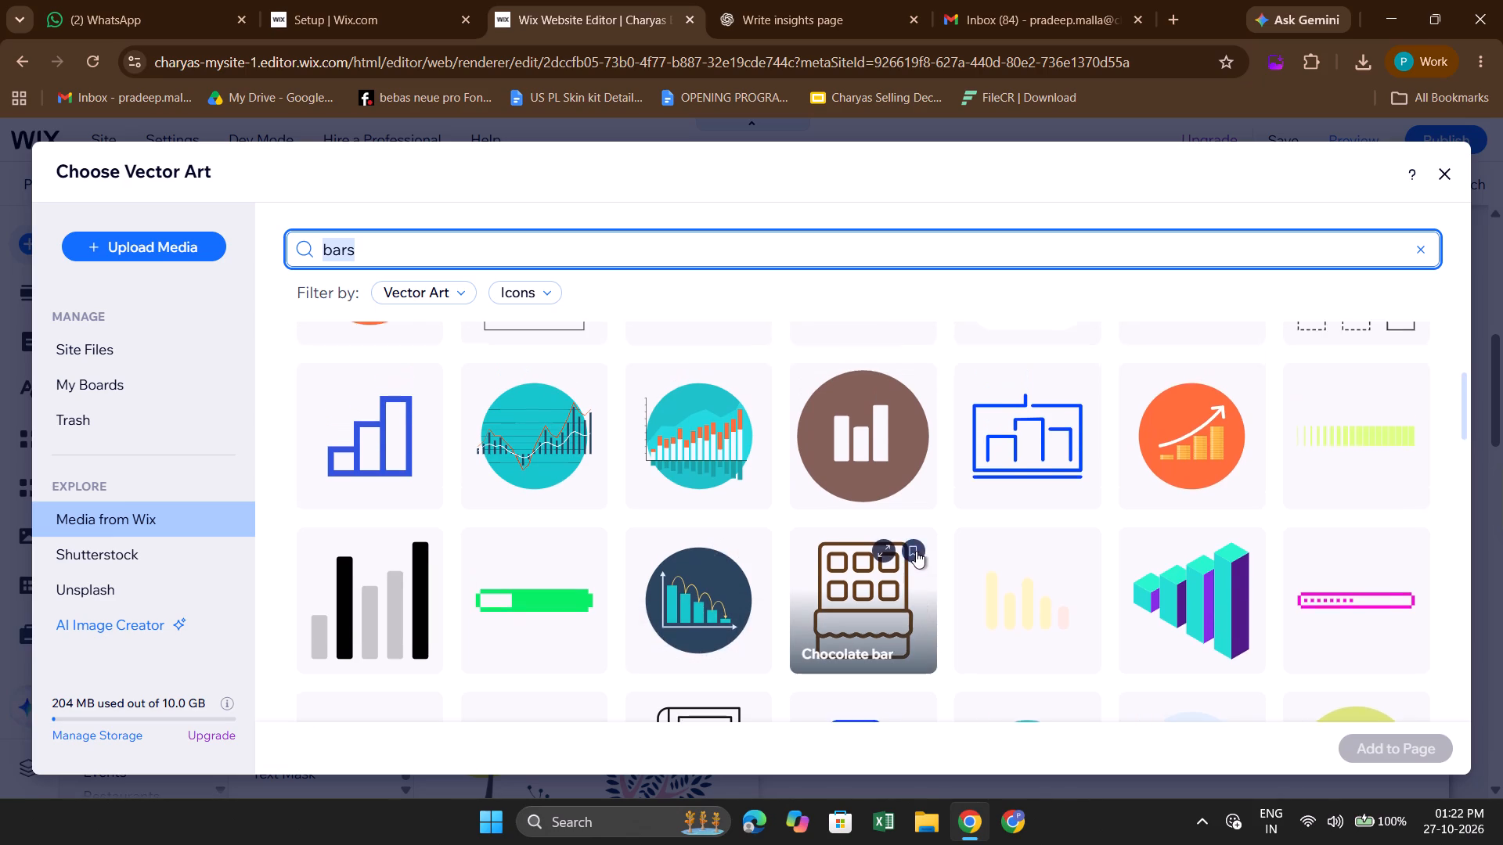
scroll(916, 551, up, 2)
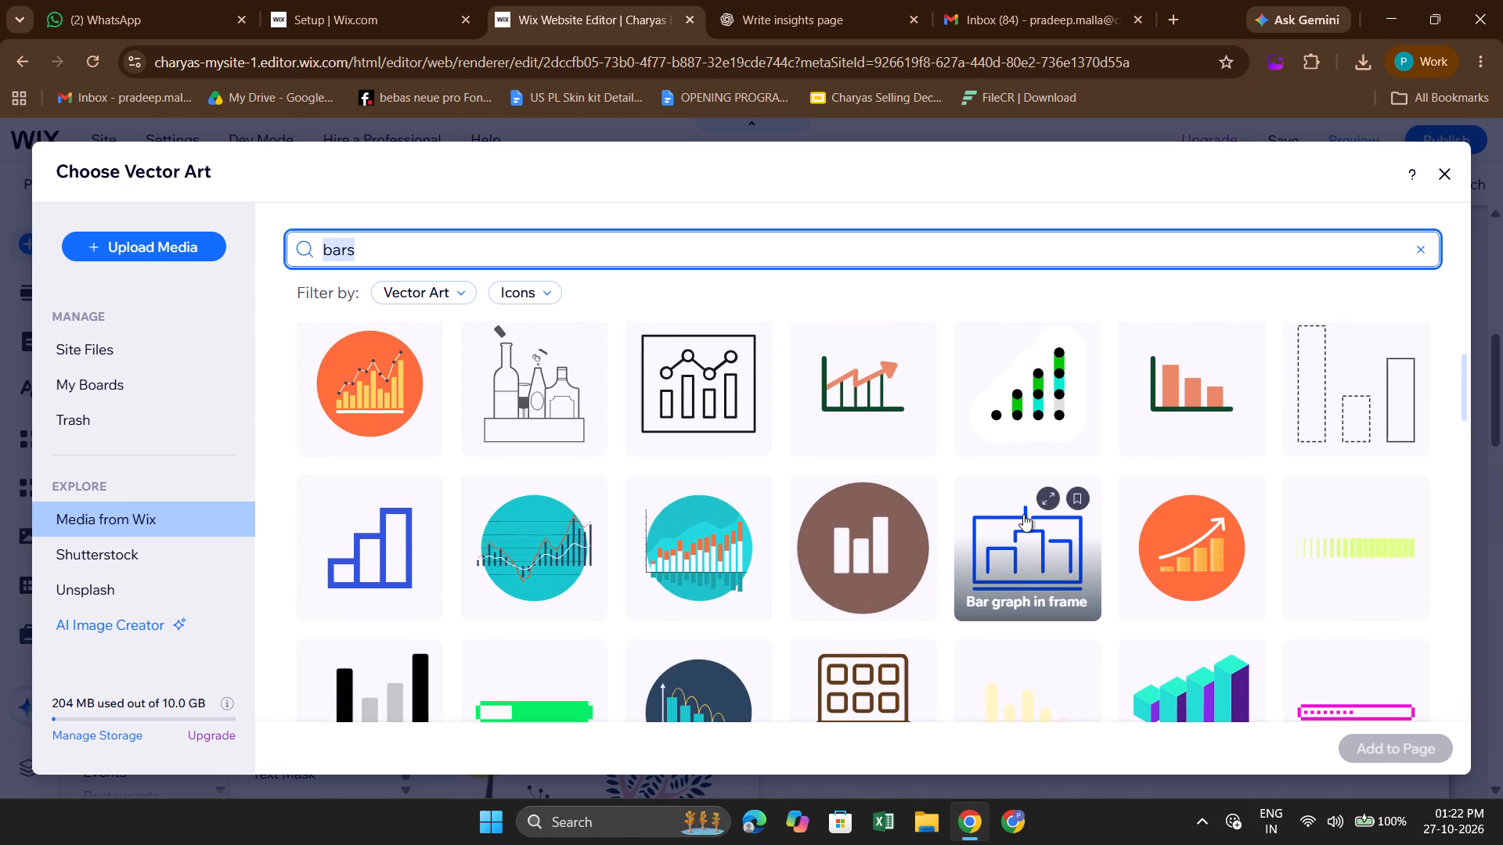
scroll(1023, 514, up, 1)
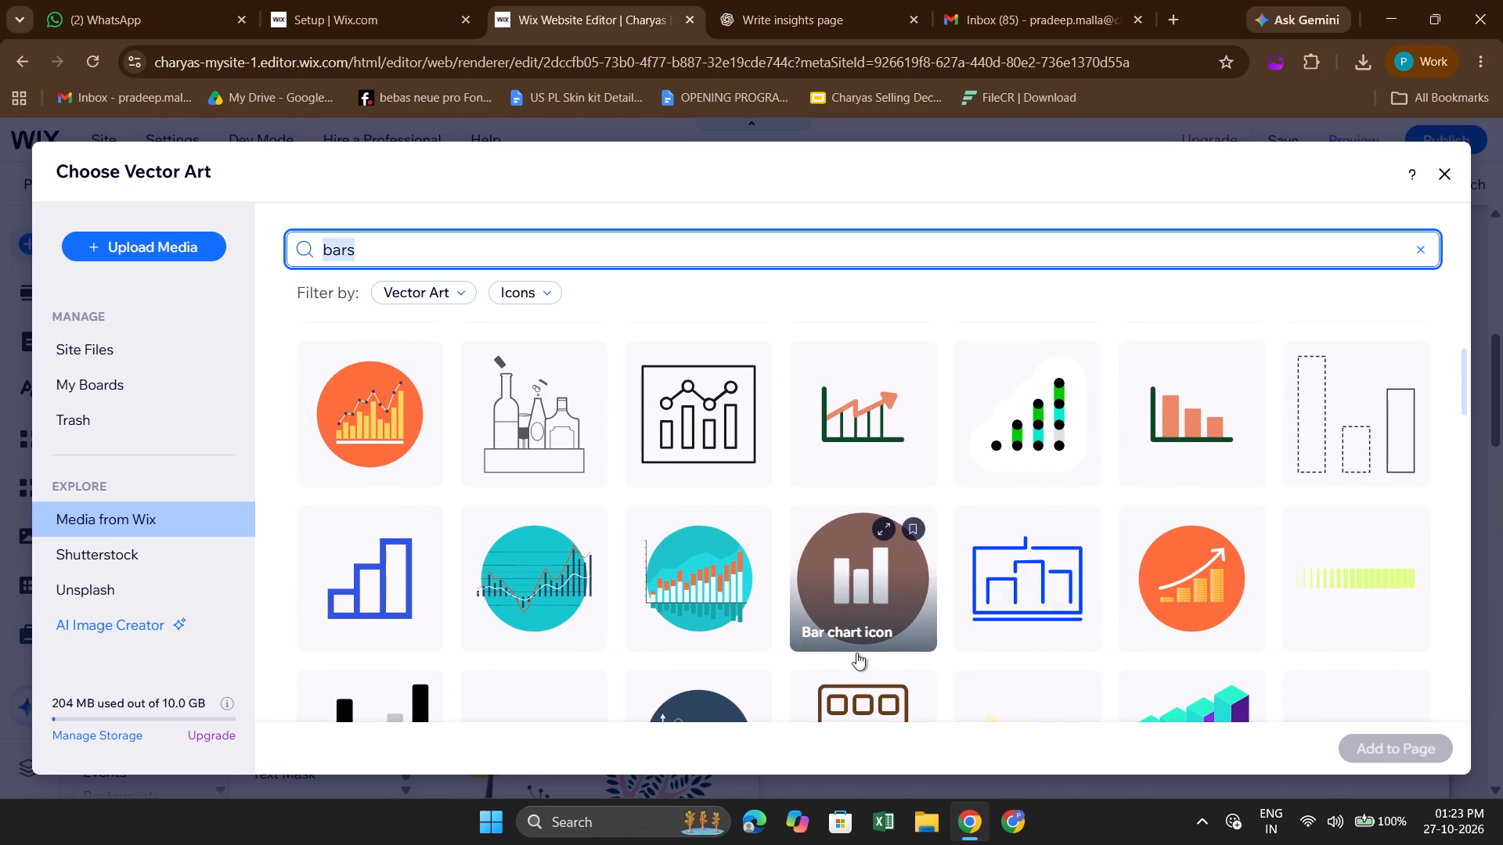
scroll(1005, 534, up, 1)
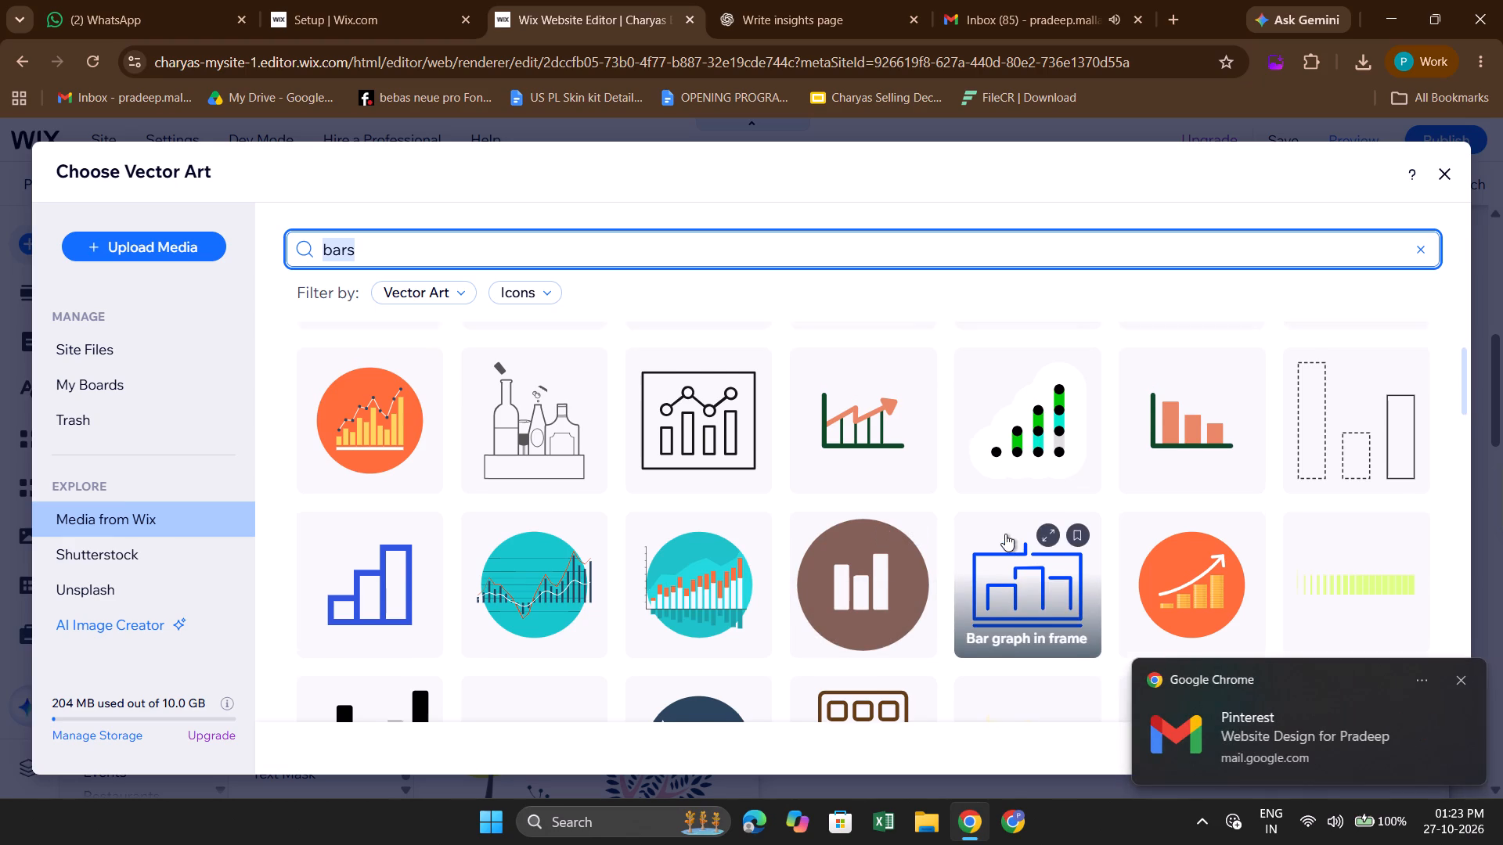
scroll(1005, 534, up, 1)
click(1461, 676)
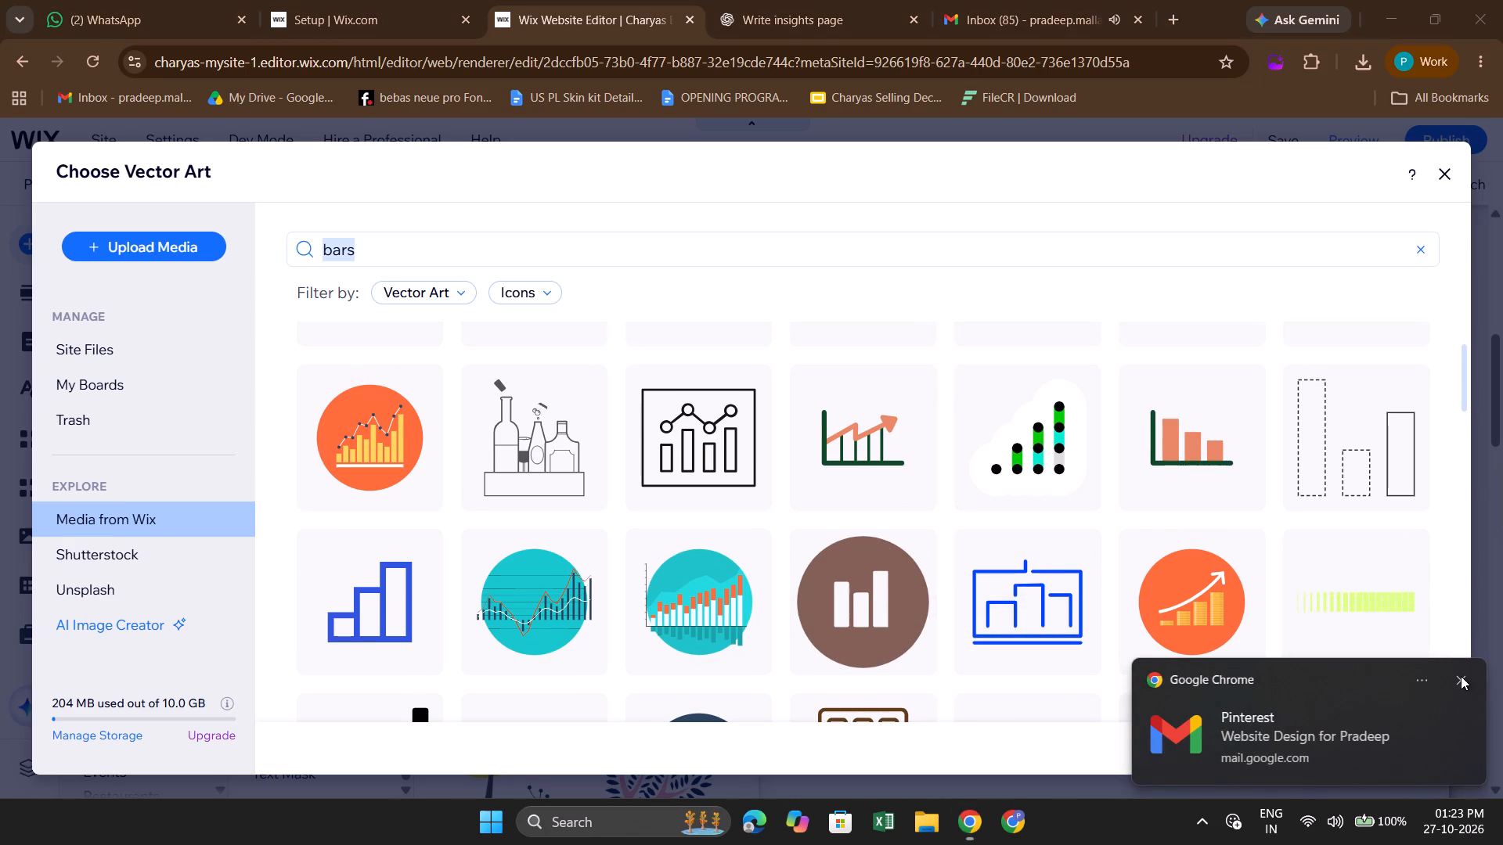
scroll(1129, 511, up, 1)
scroll(823, 566, up, 1)
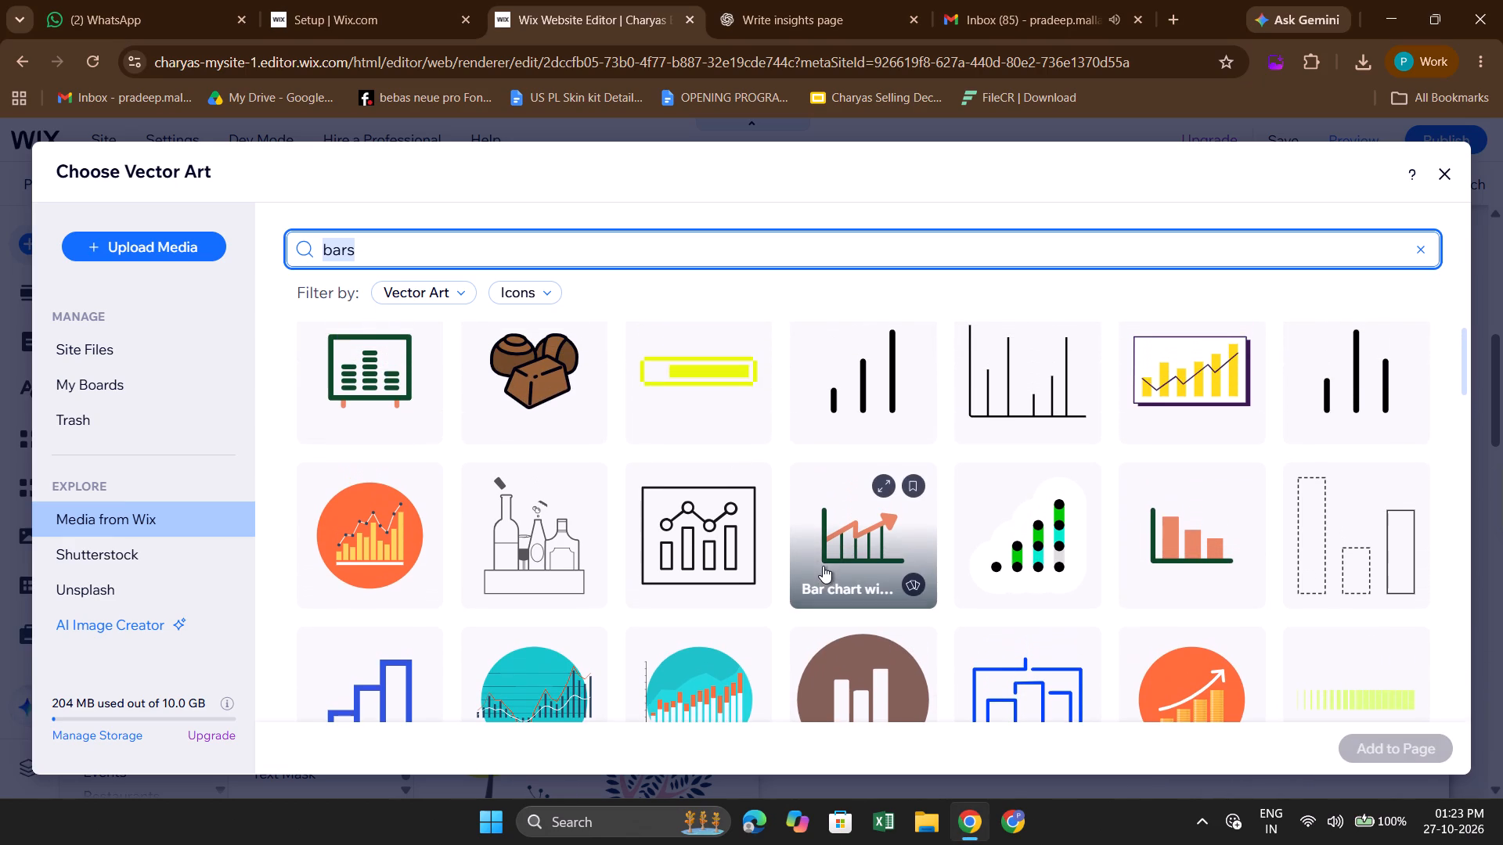
scroll(676, 654, up, 1)
scroll(737, 510, up, 1)
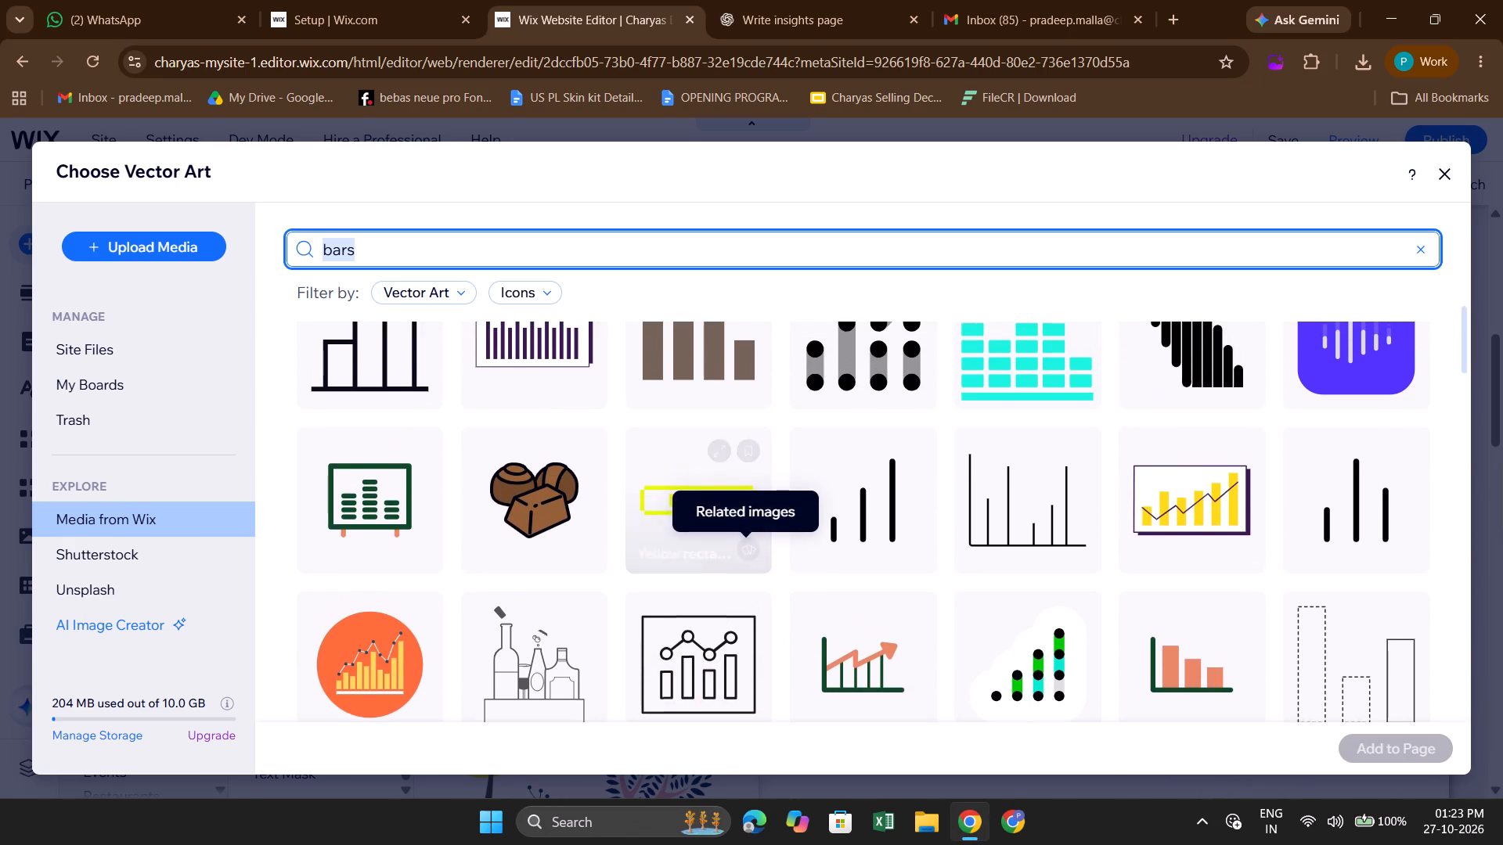
scroll(737, 510, up, 1)
scroll(811, 467, up, 2)
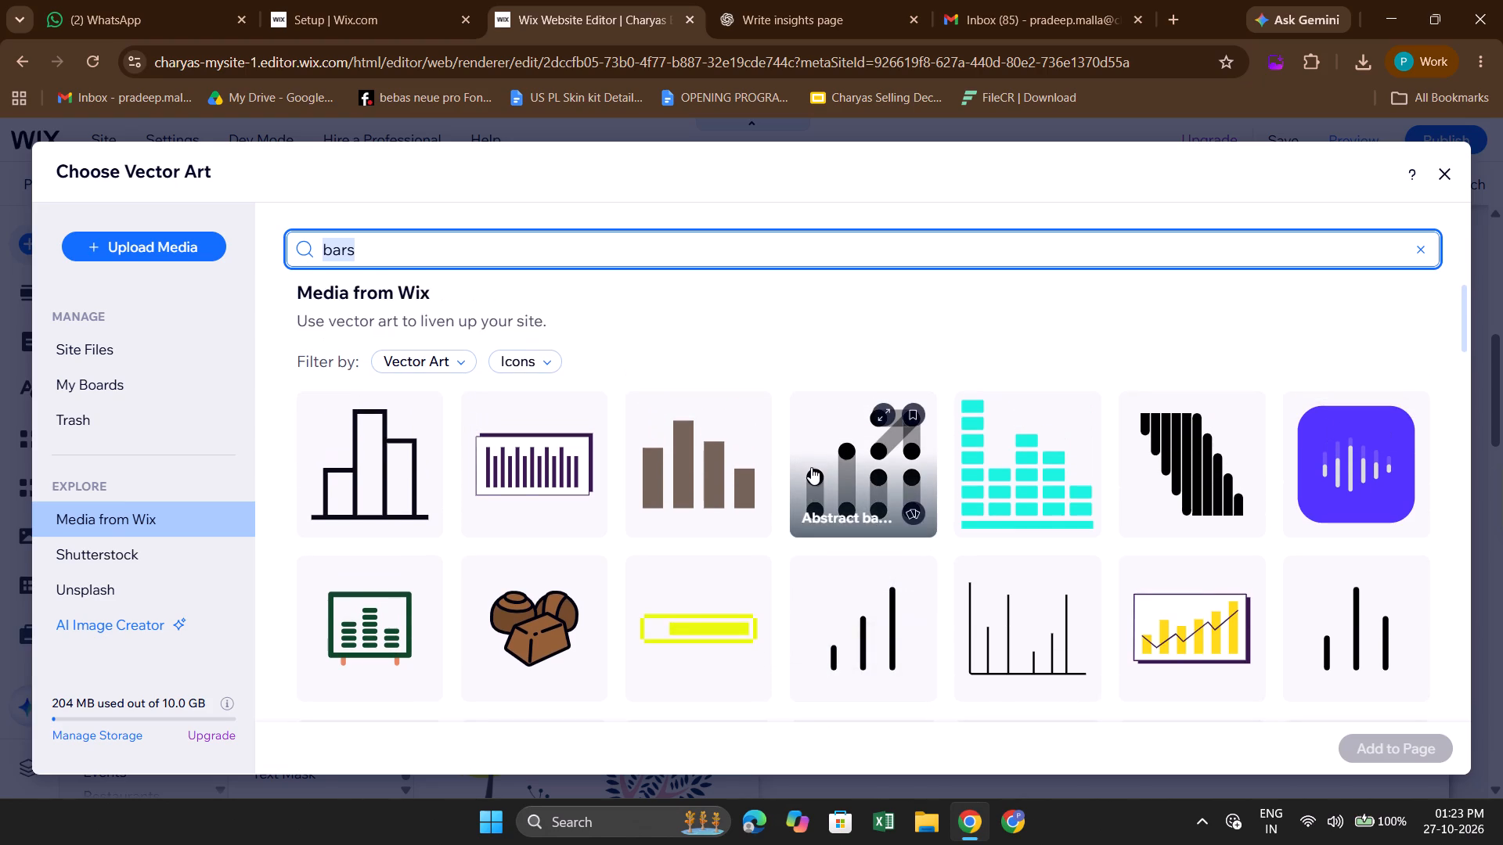
scroll(708, 541, up, 2)
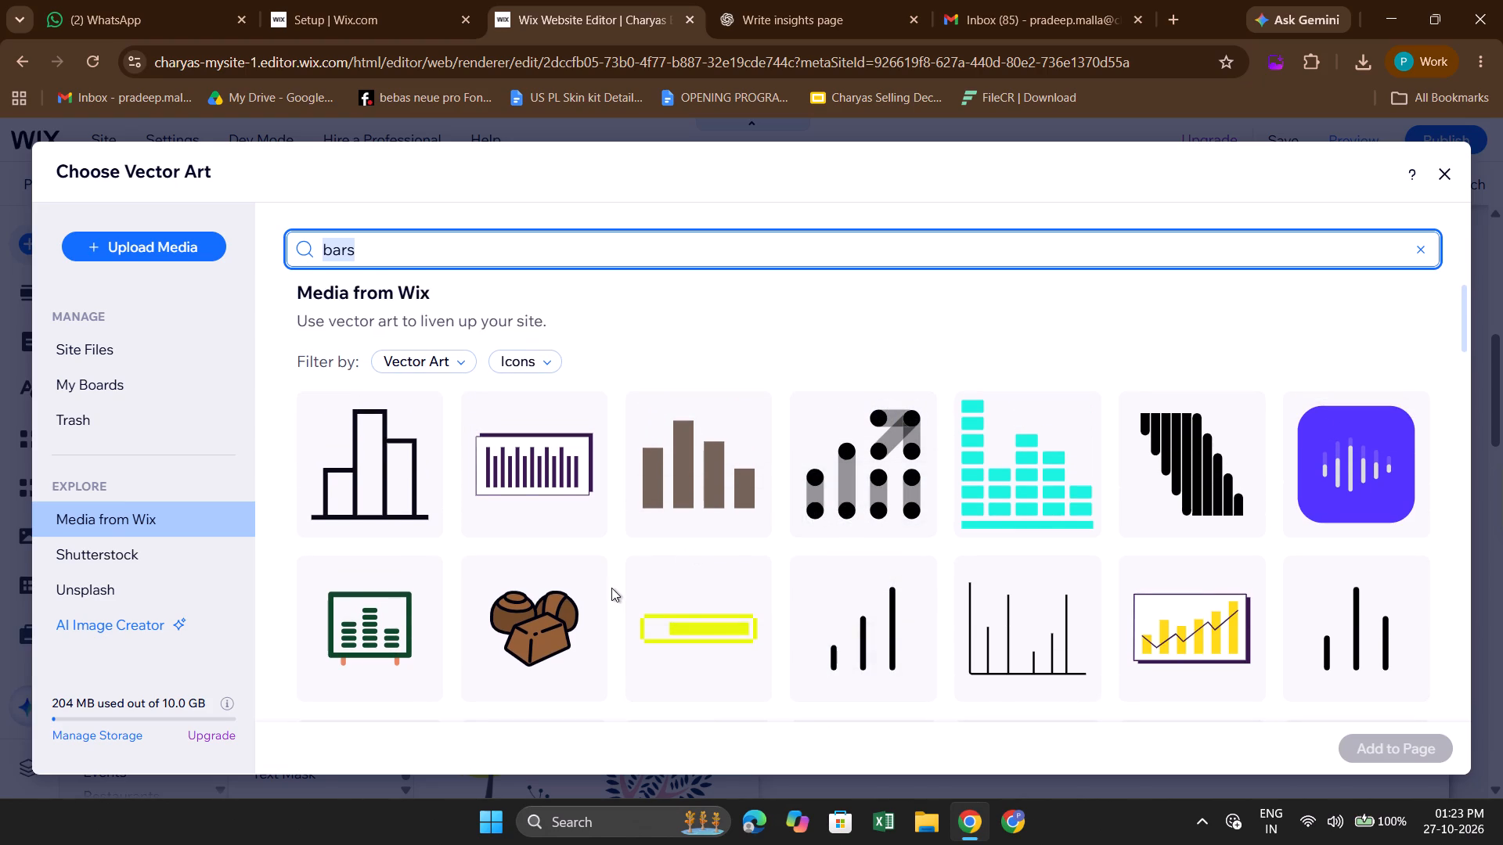
Examine the "bars" vector art results again, through to the end of the list, for a suitable bar-chart icon.
scroll(611, 588, down, 4)
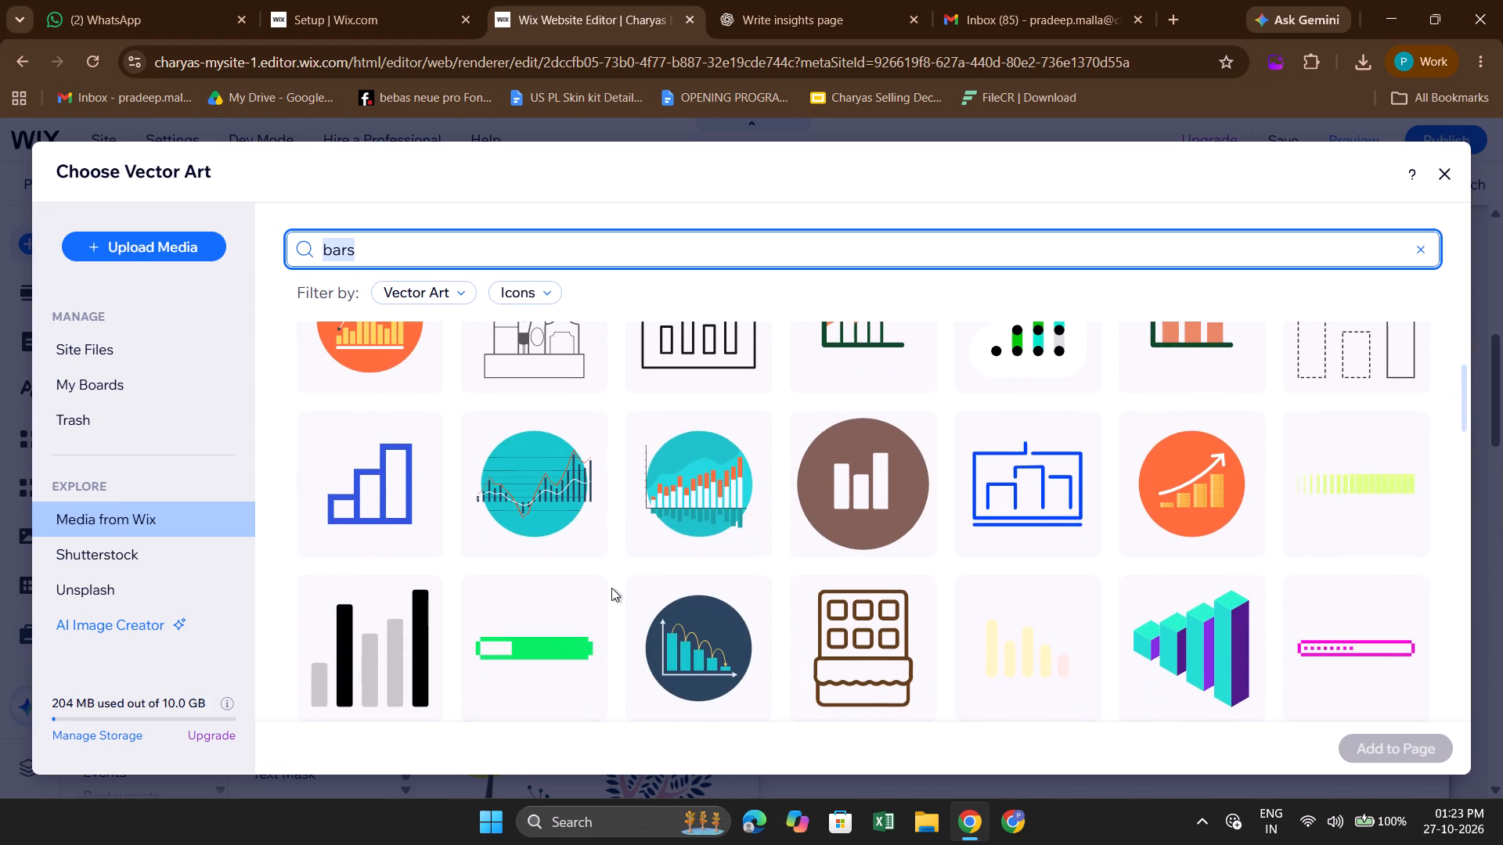
scroll(518, 603, down, 2)
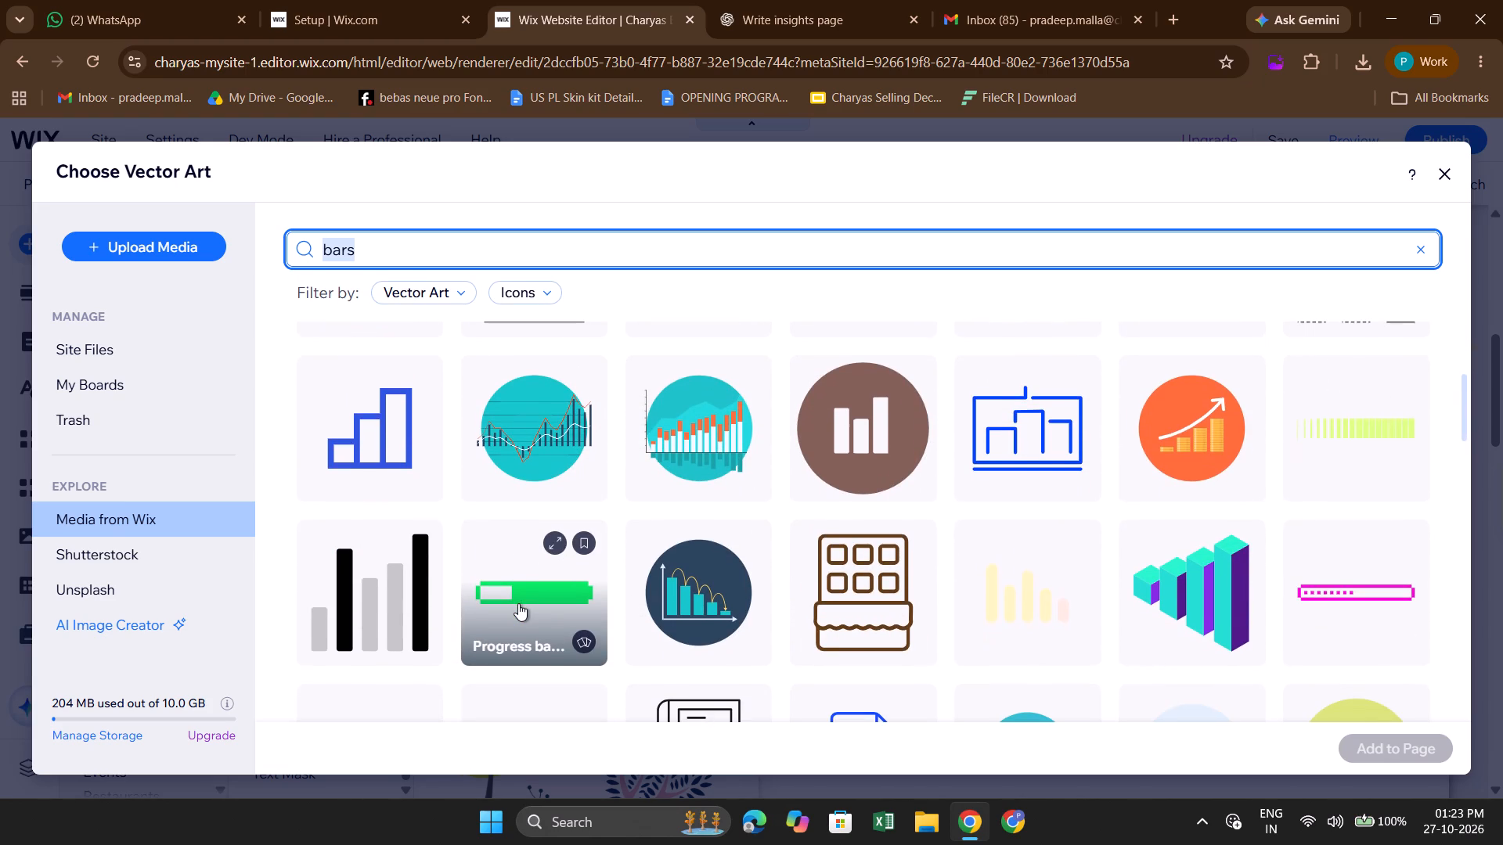
scroll(518, 603, down, 2)
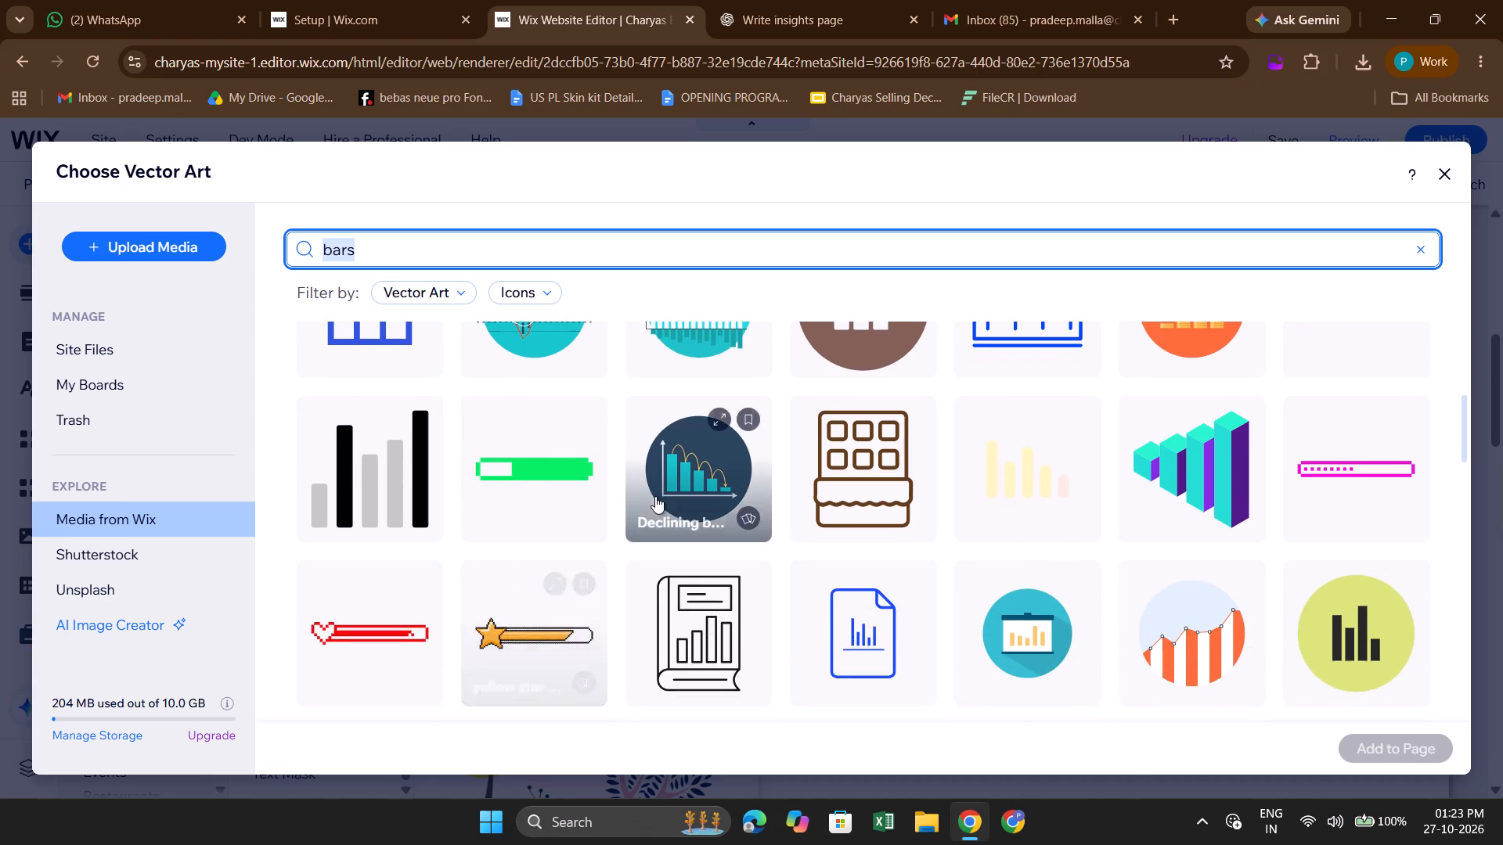
scroll(655, 496, down, 2)
scroll(574, 651, down, 1)
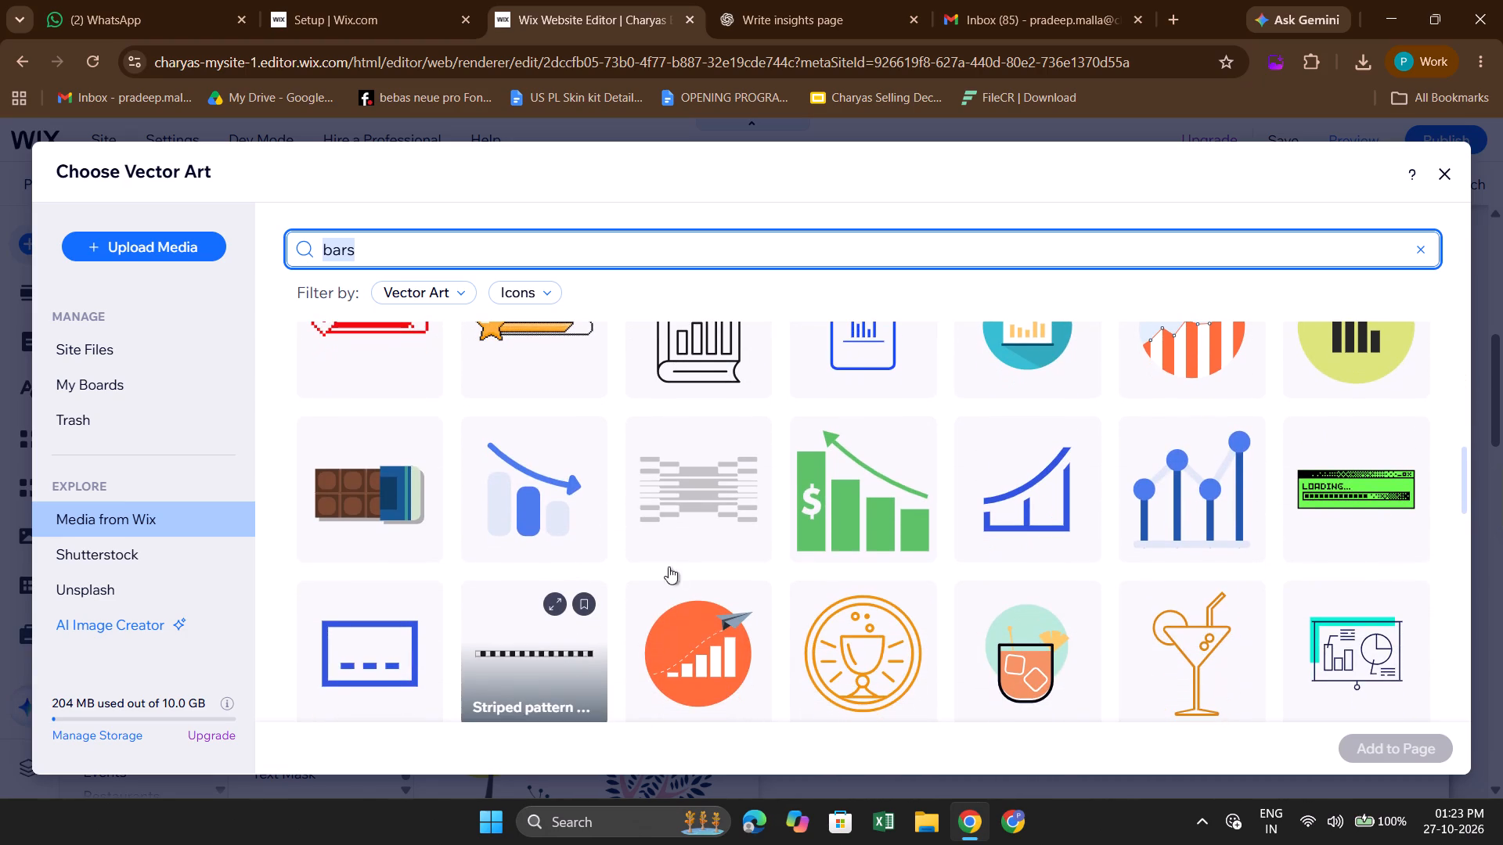
scroll(683, 554, down, 1)
scroll(820, 514, down, 1)
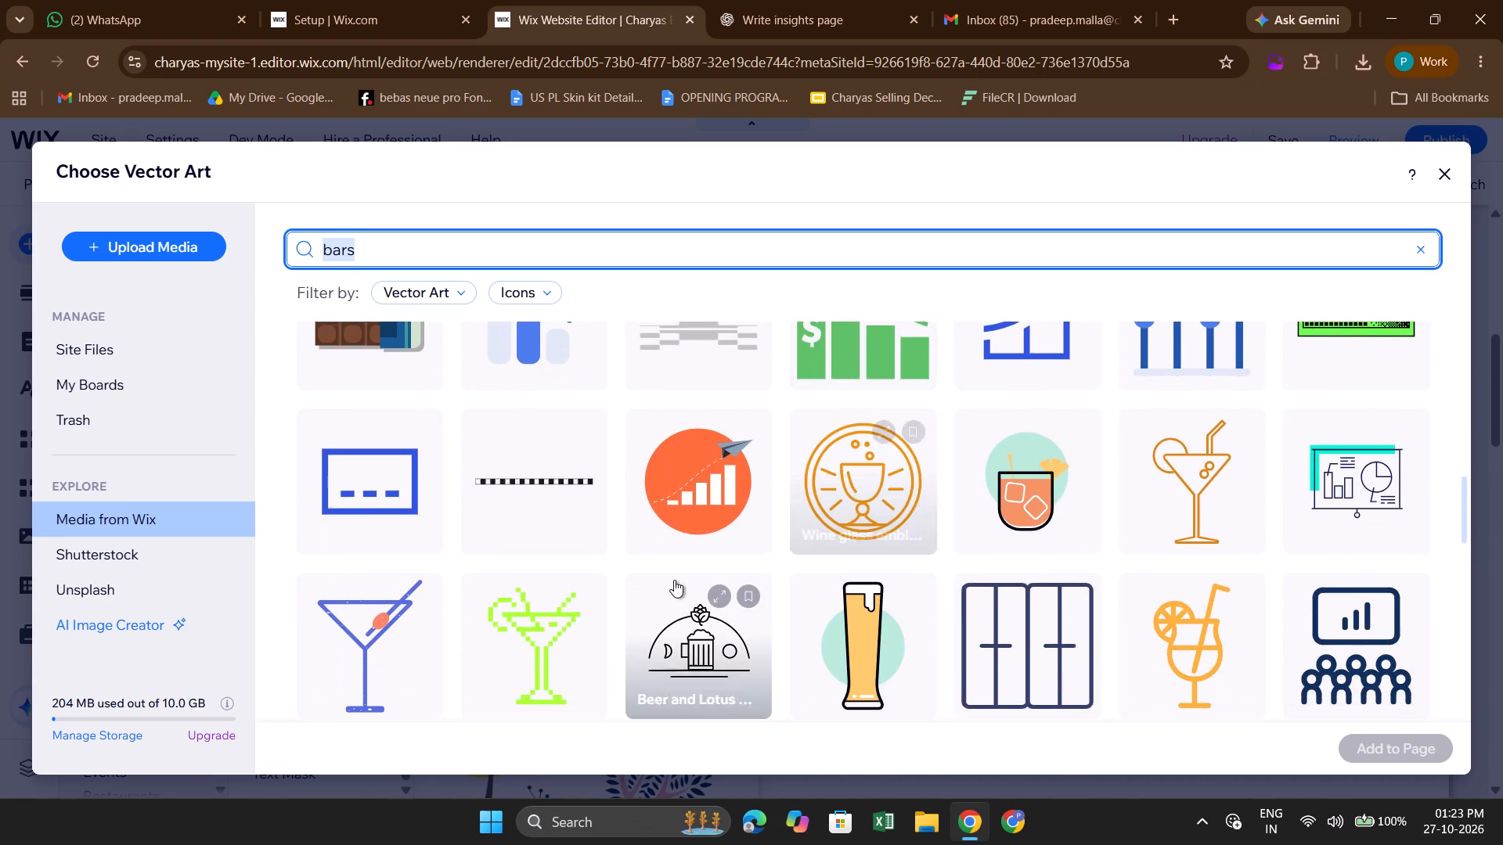
scroll(674, 580, down, 4)
scroll(724, 502, down, 2)
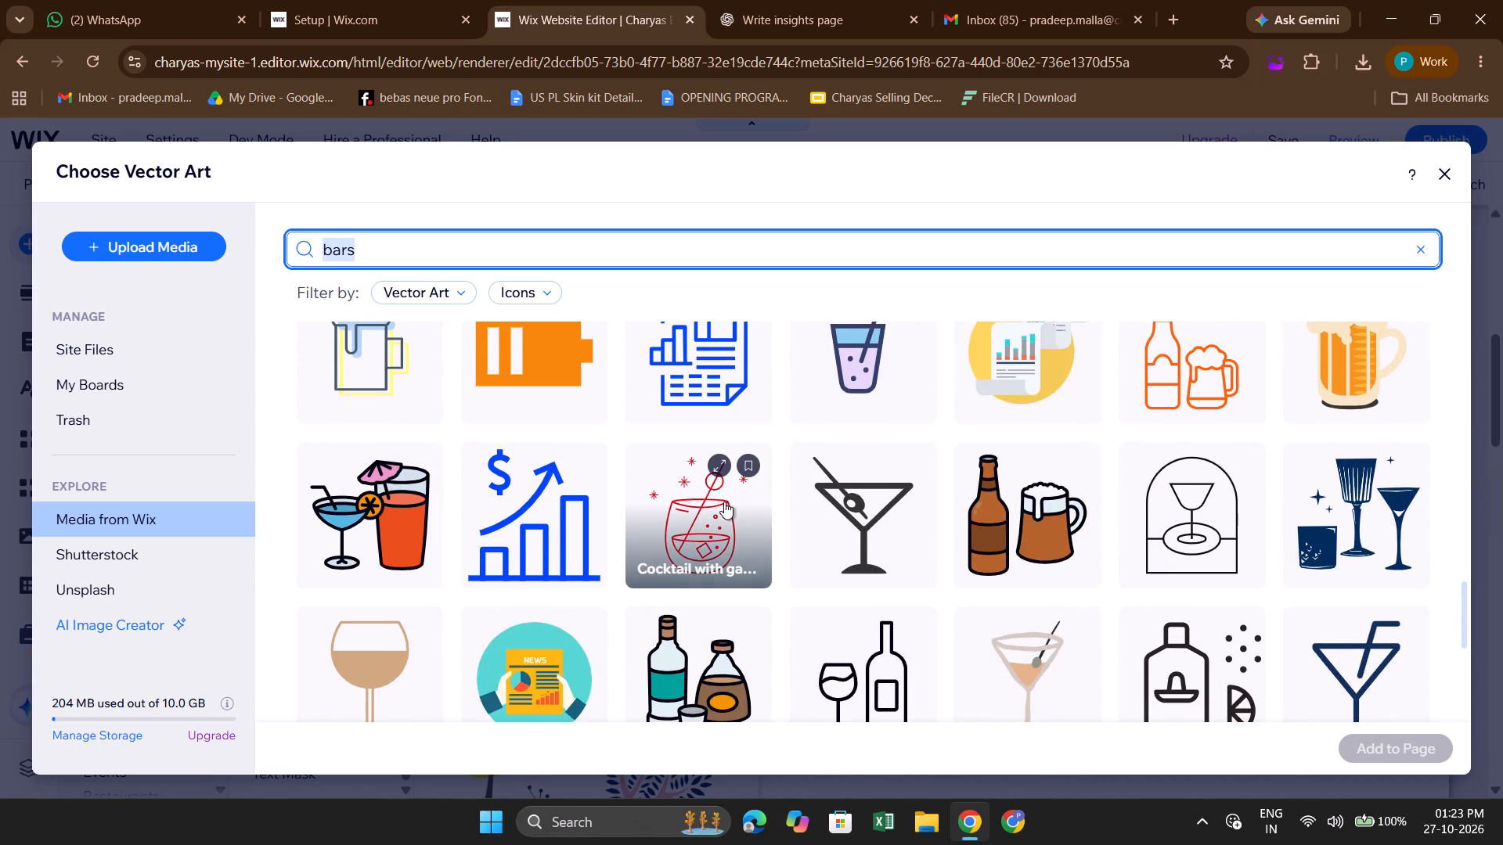
scroll(724, 502, down, 2)
scroll(651, 485, down, 1)
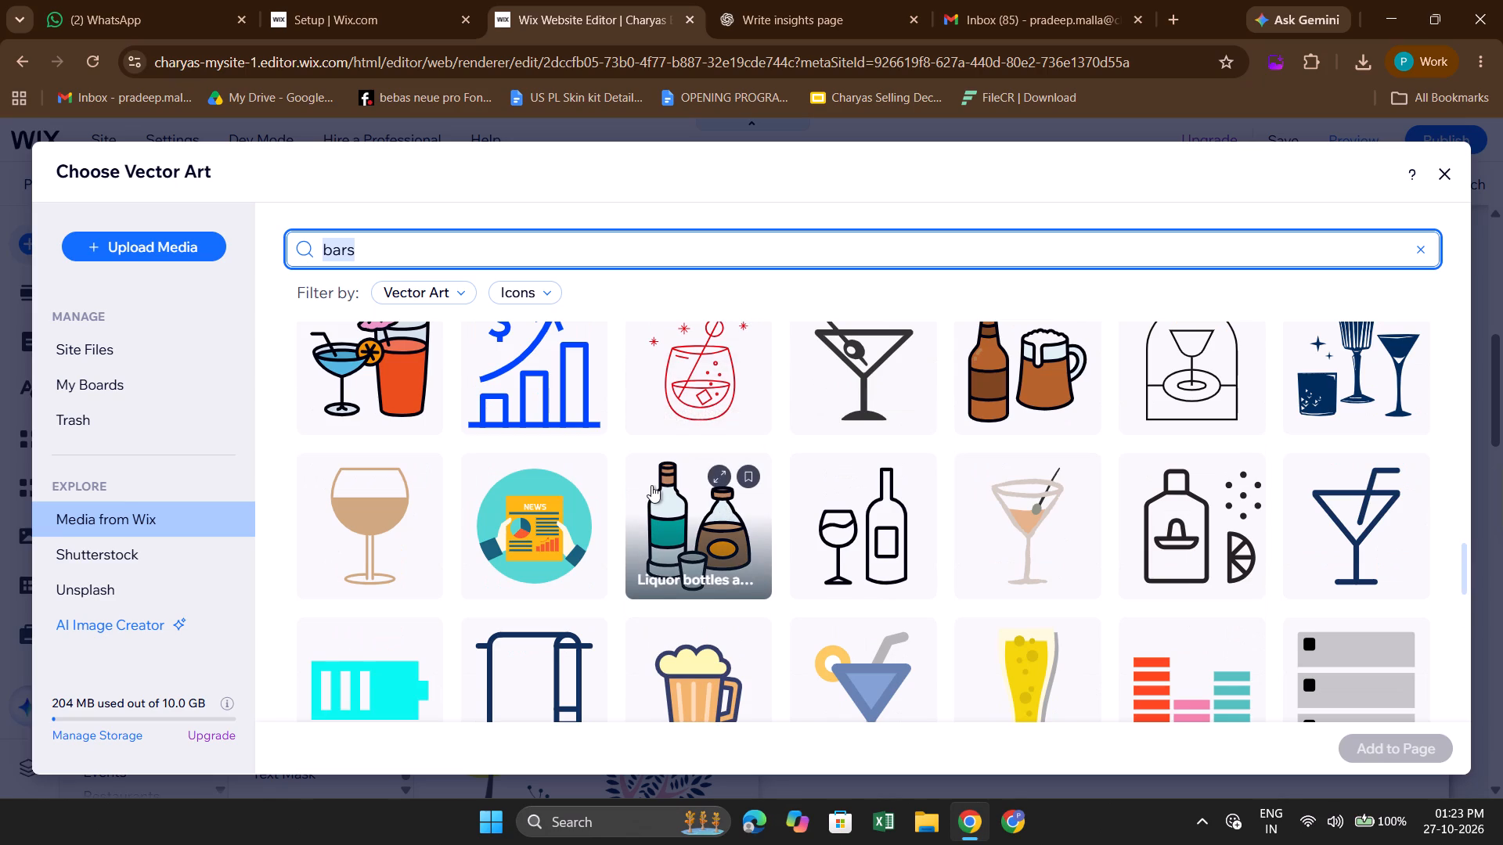
scroll(651, 485, down, 2)
scroll(760, 575, down, 2)
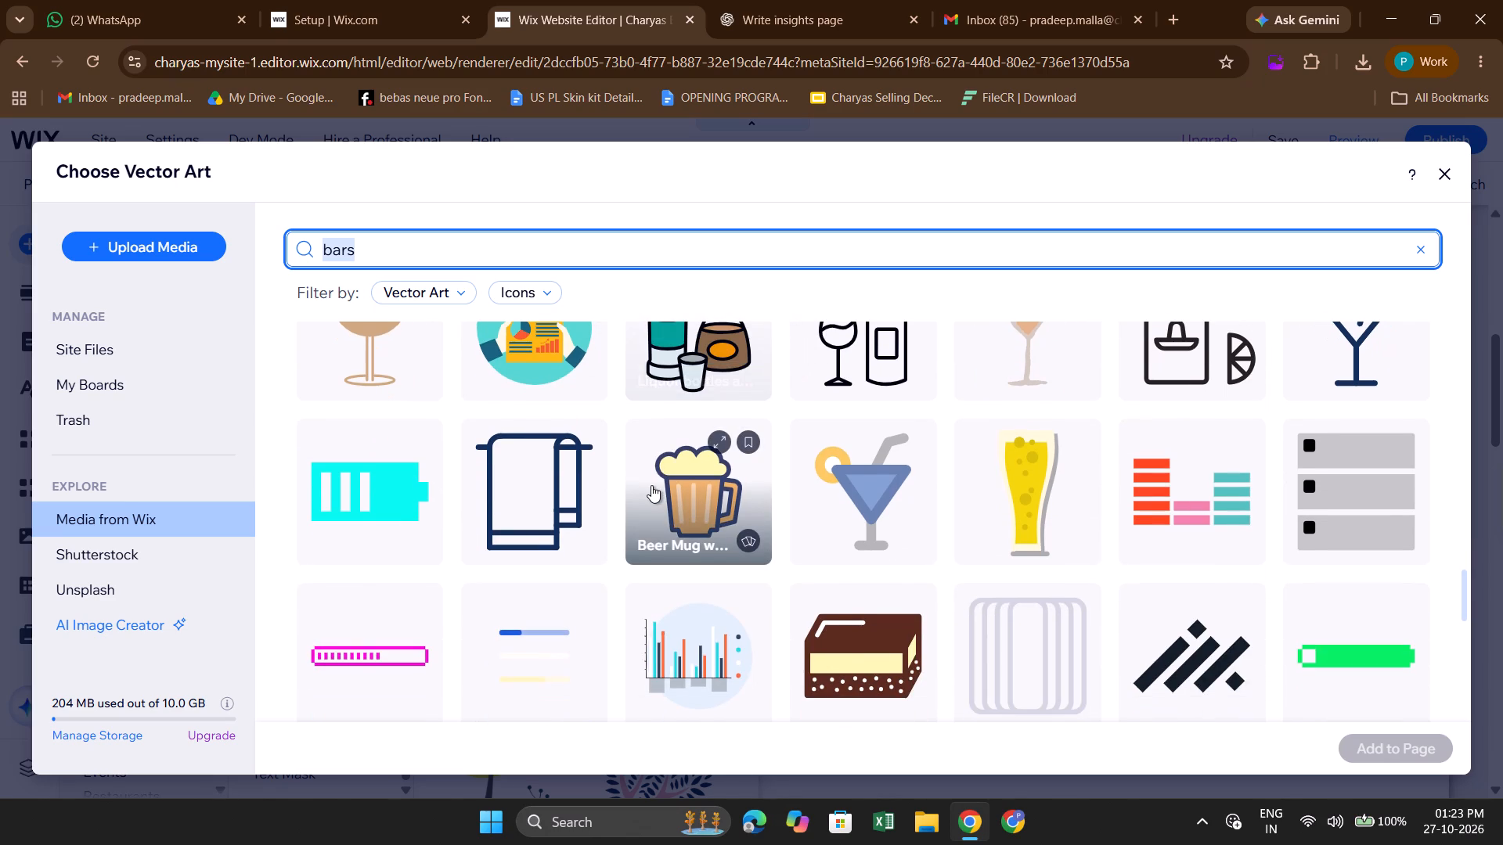
scroll(651, 485, down, 1)
scroll(863, 557, down, 1)
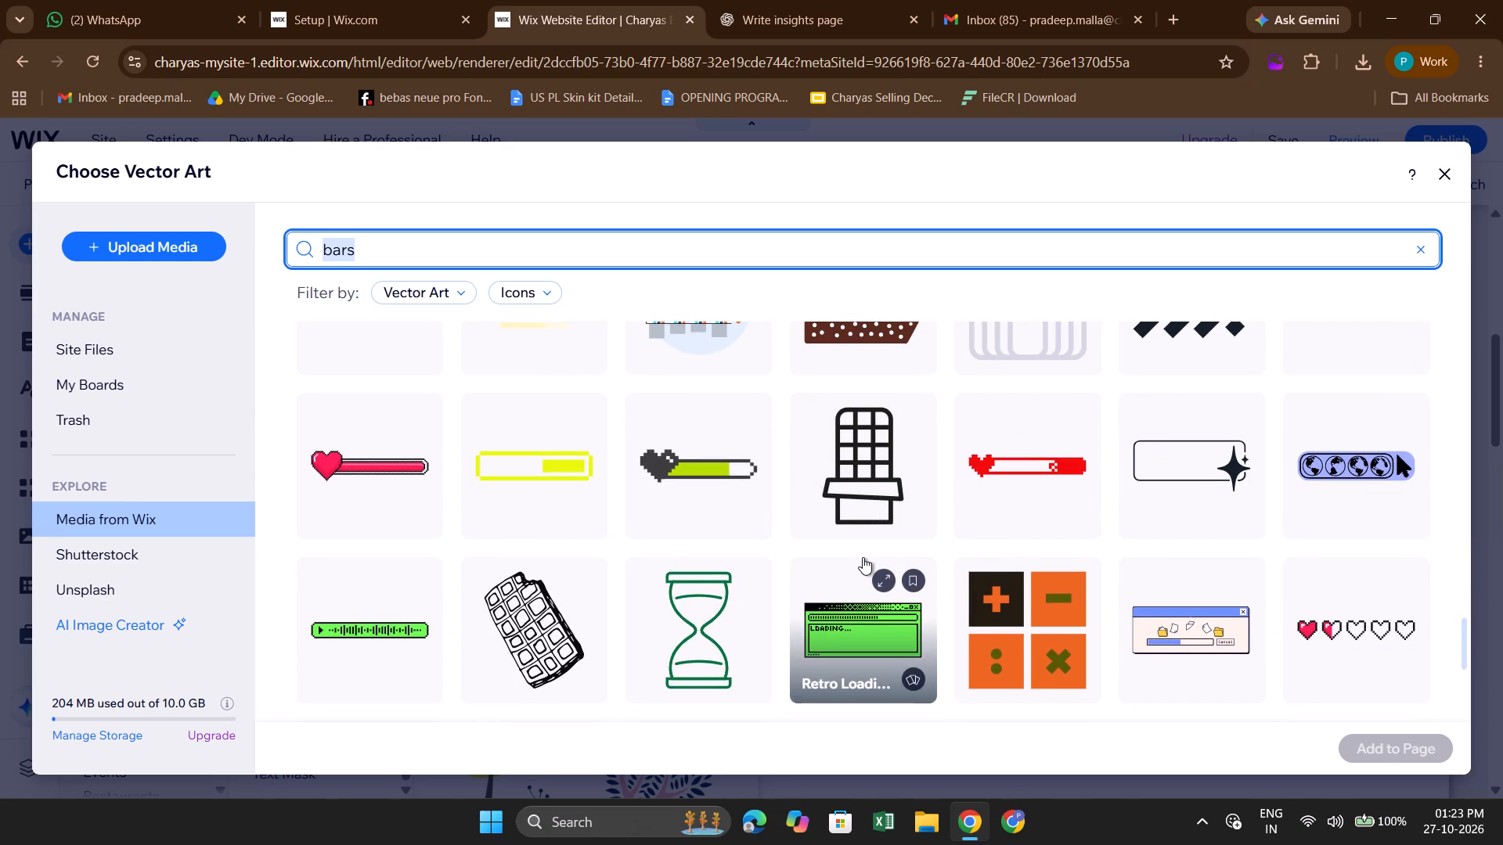
scroll(863, 557, down, 7)
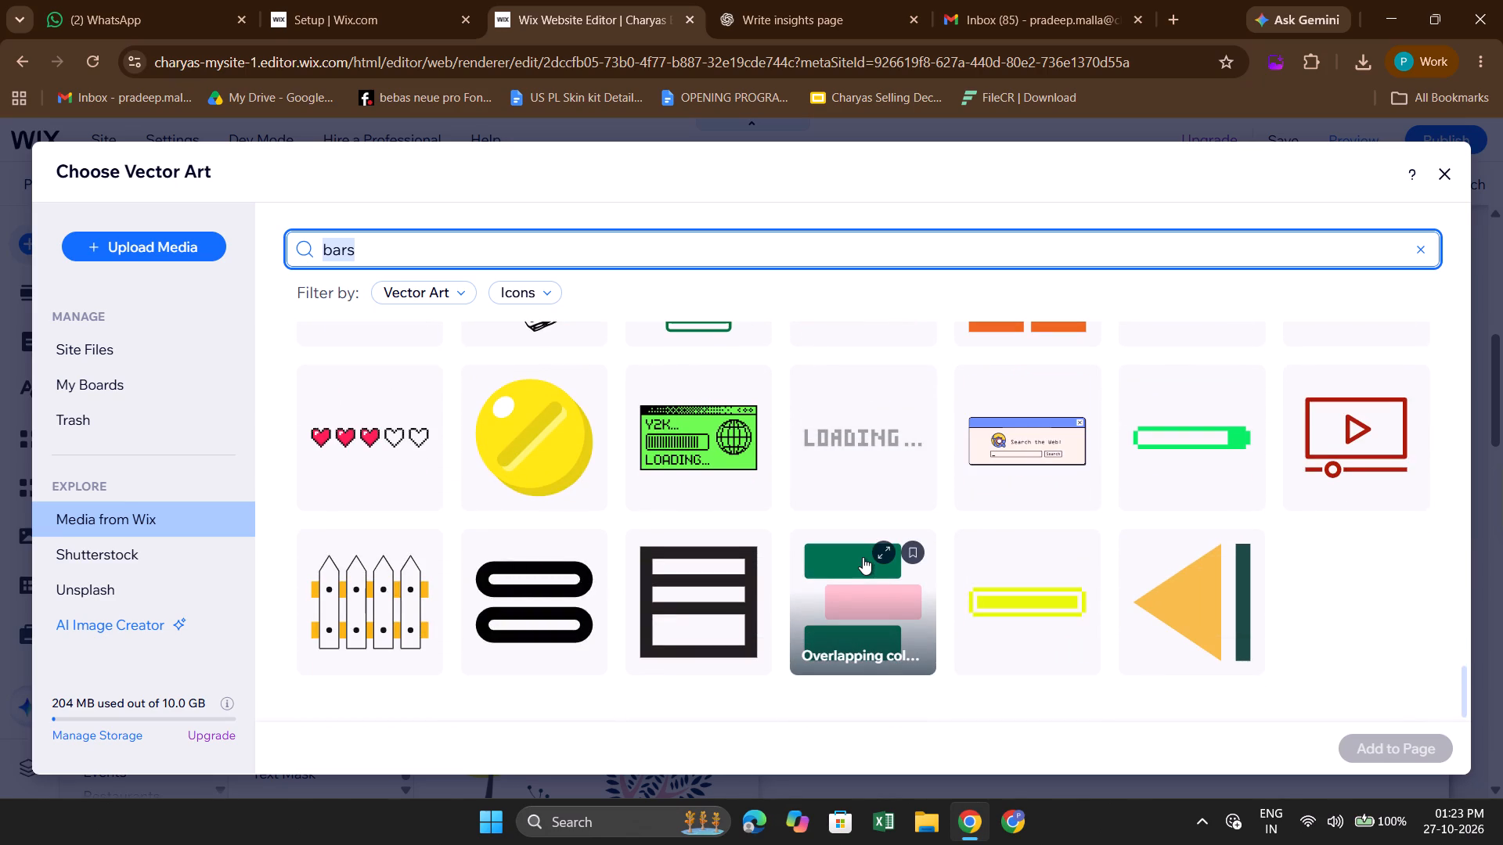
scroll(950, 484, down, 3)
scroll(950, 484, up, 12)
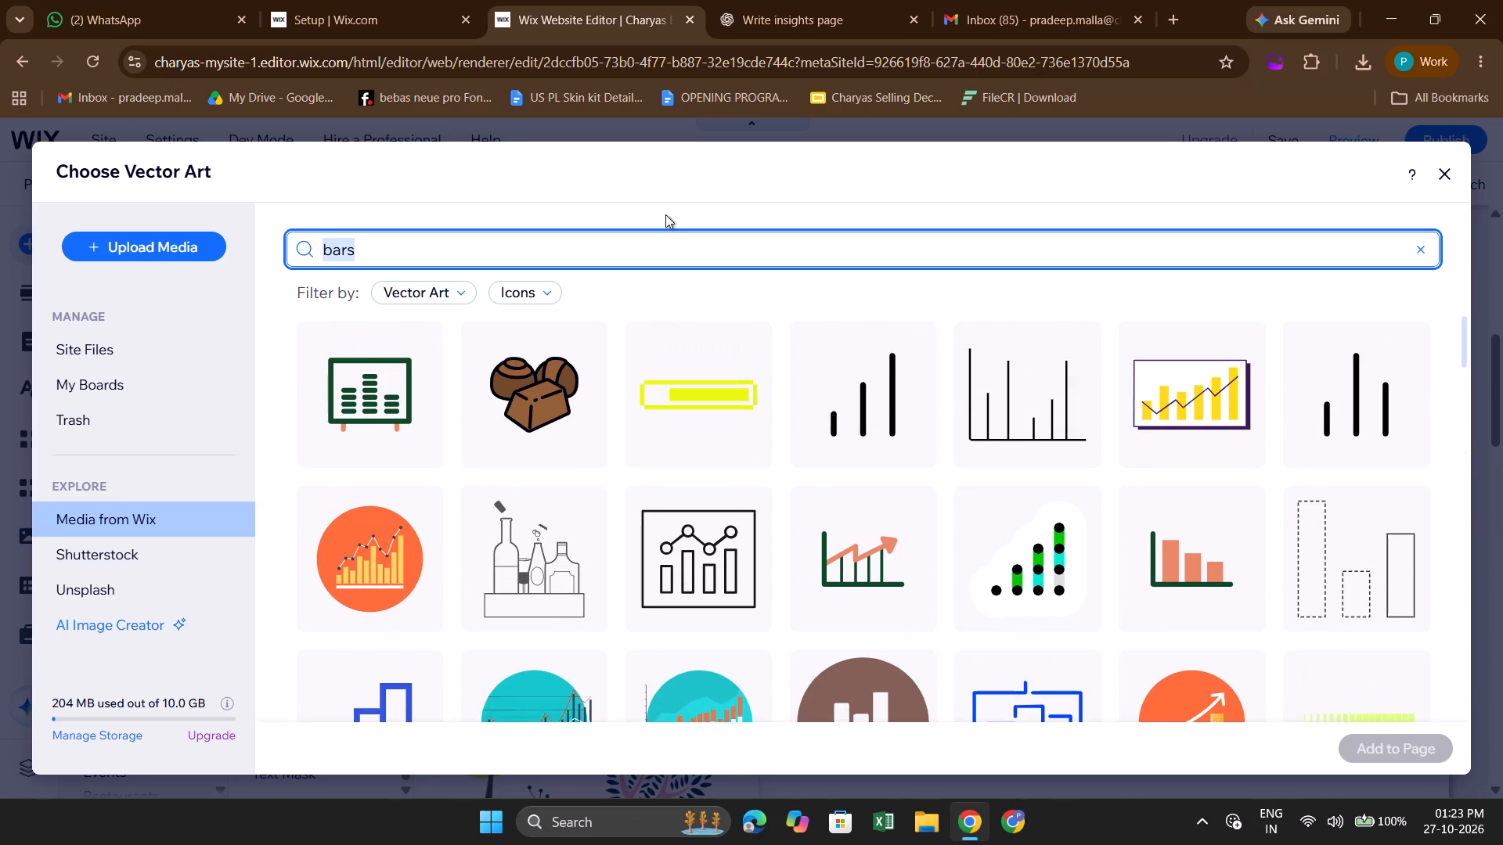
Search the vector art for "bars up" and add the green upward zigzag arrow to the page.
click(645, 246)
key(space)
text(up)
key(Return)
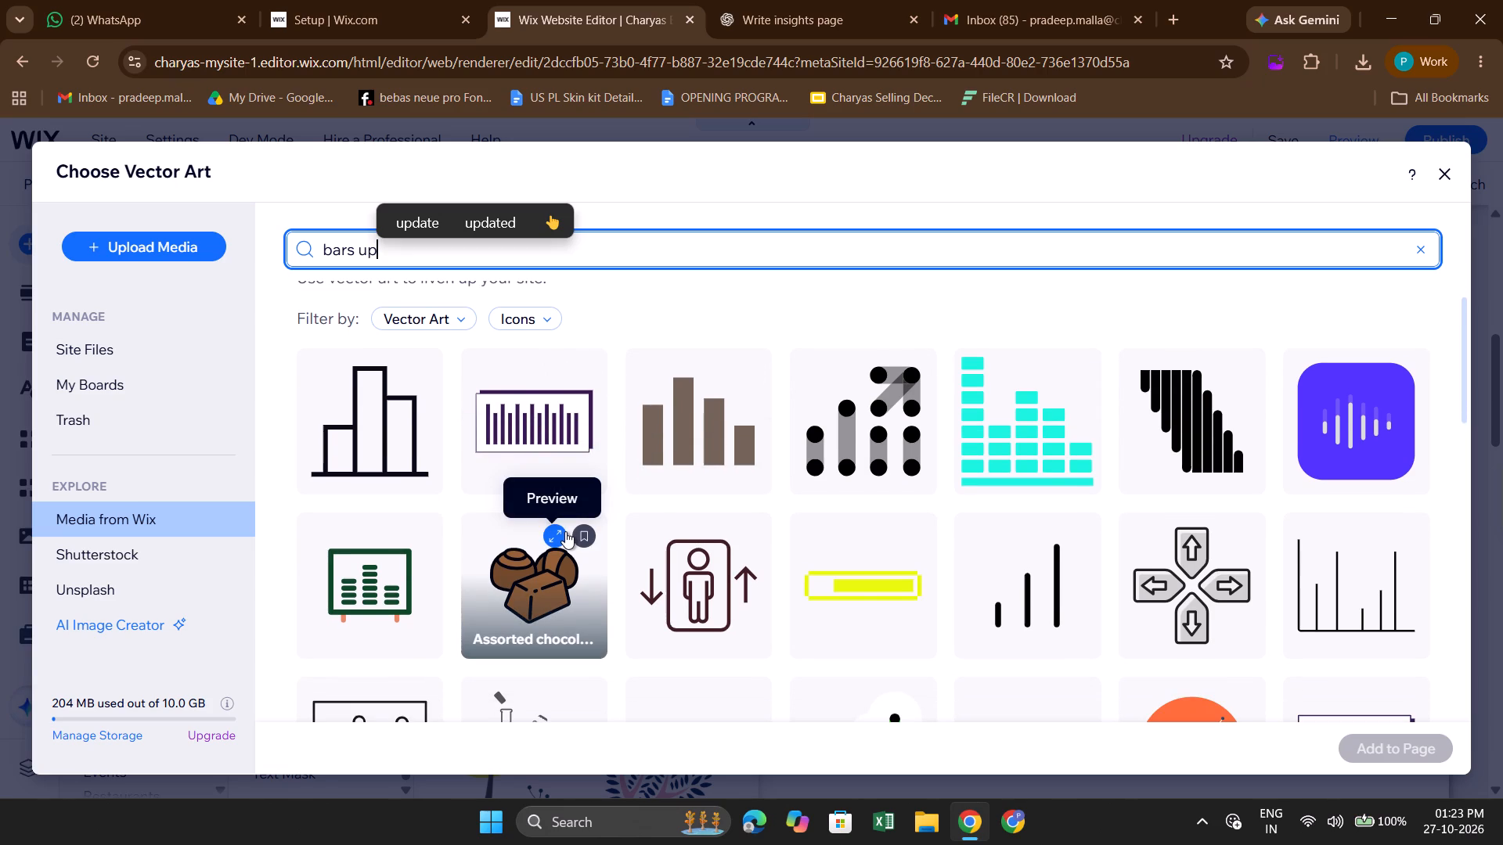
scroll(439, 543, down, 2)
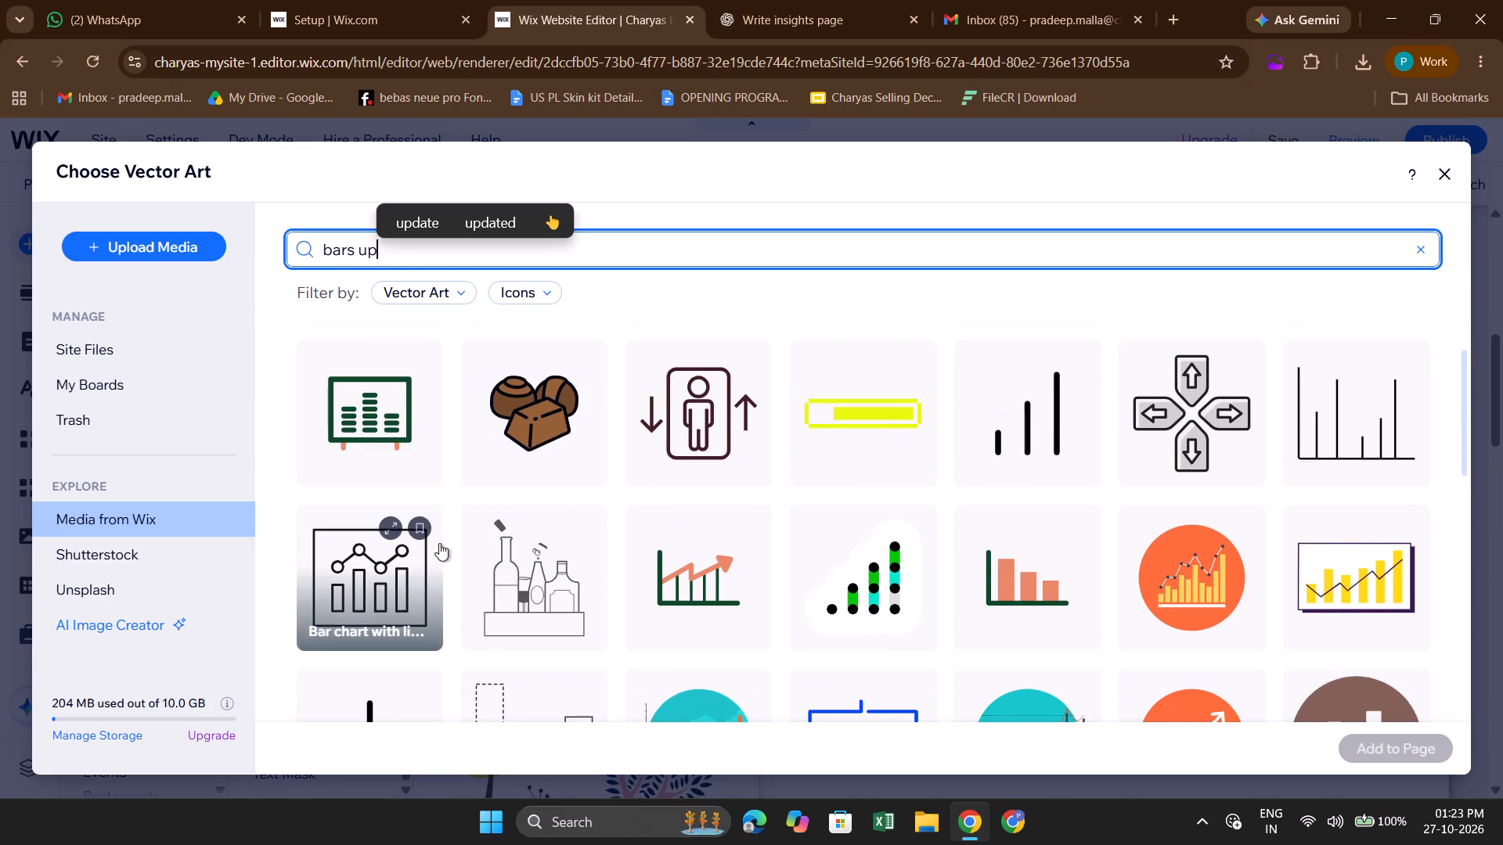
scroll(572, 512, down, 2)
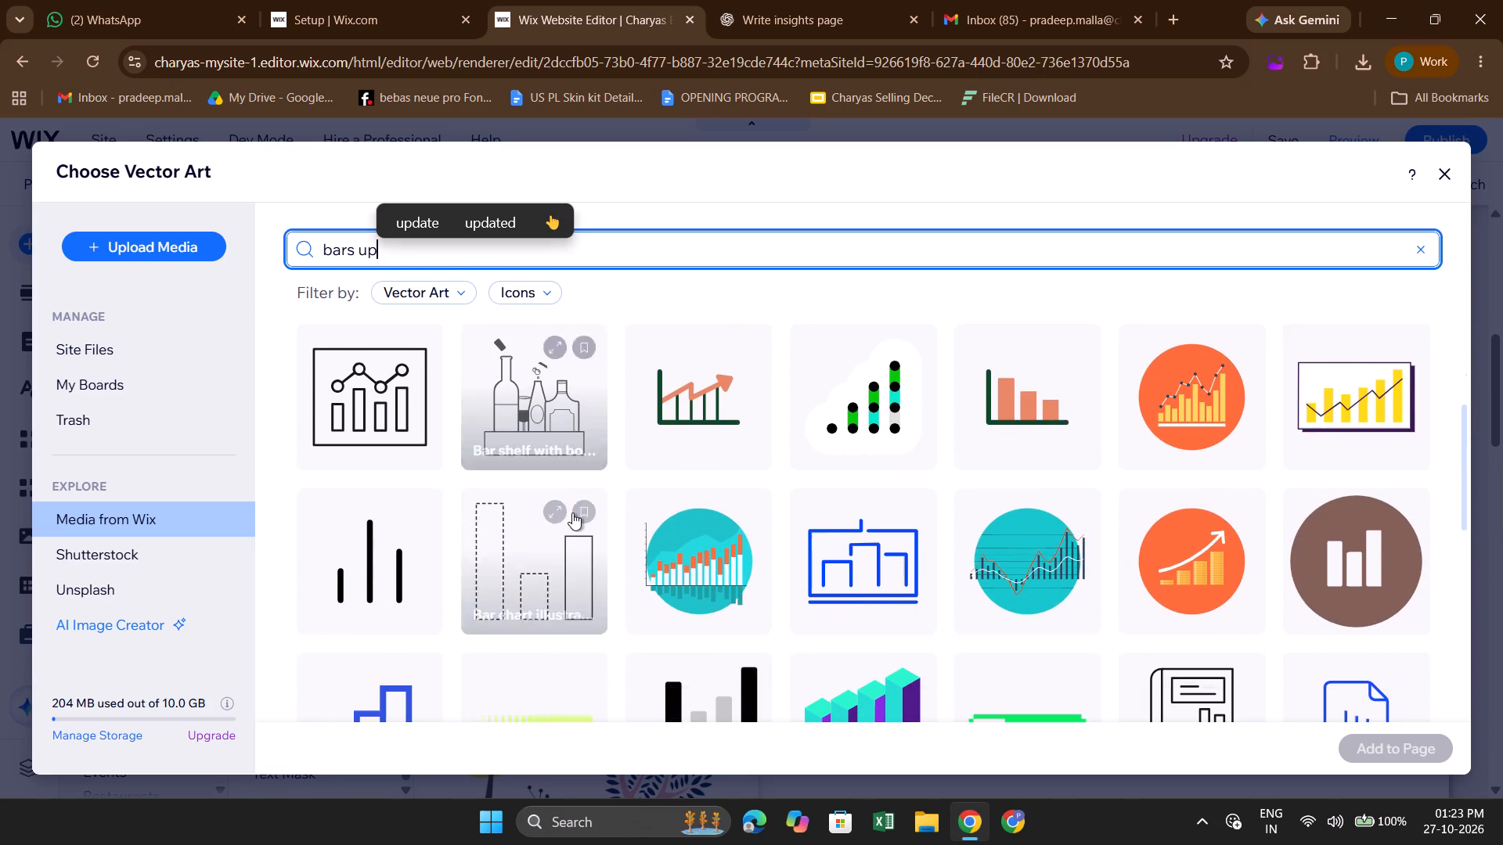
scroll(572, 512, down, 2)
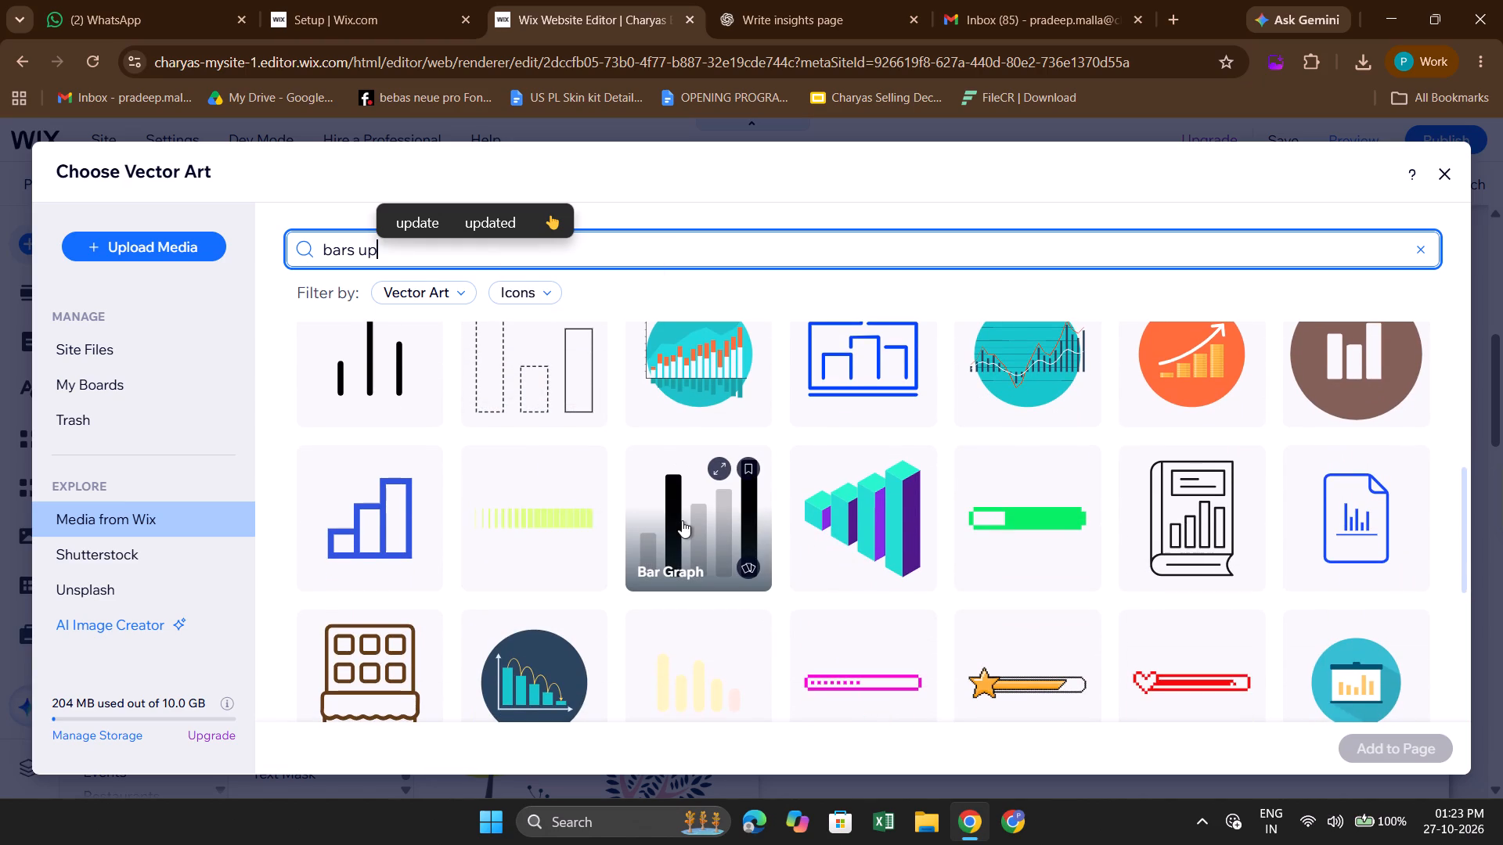
scroll(597, 586, down, 2)
scroll(750, 564, down, 1)
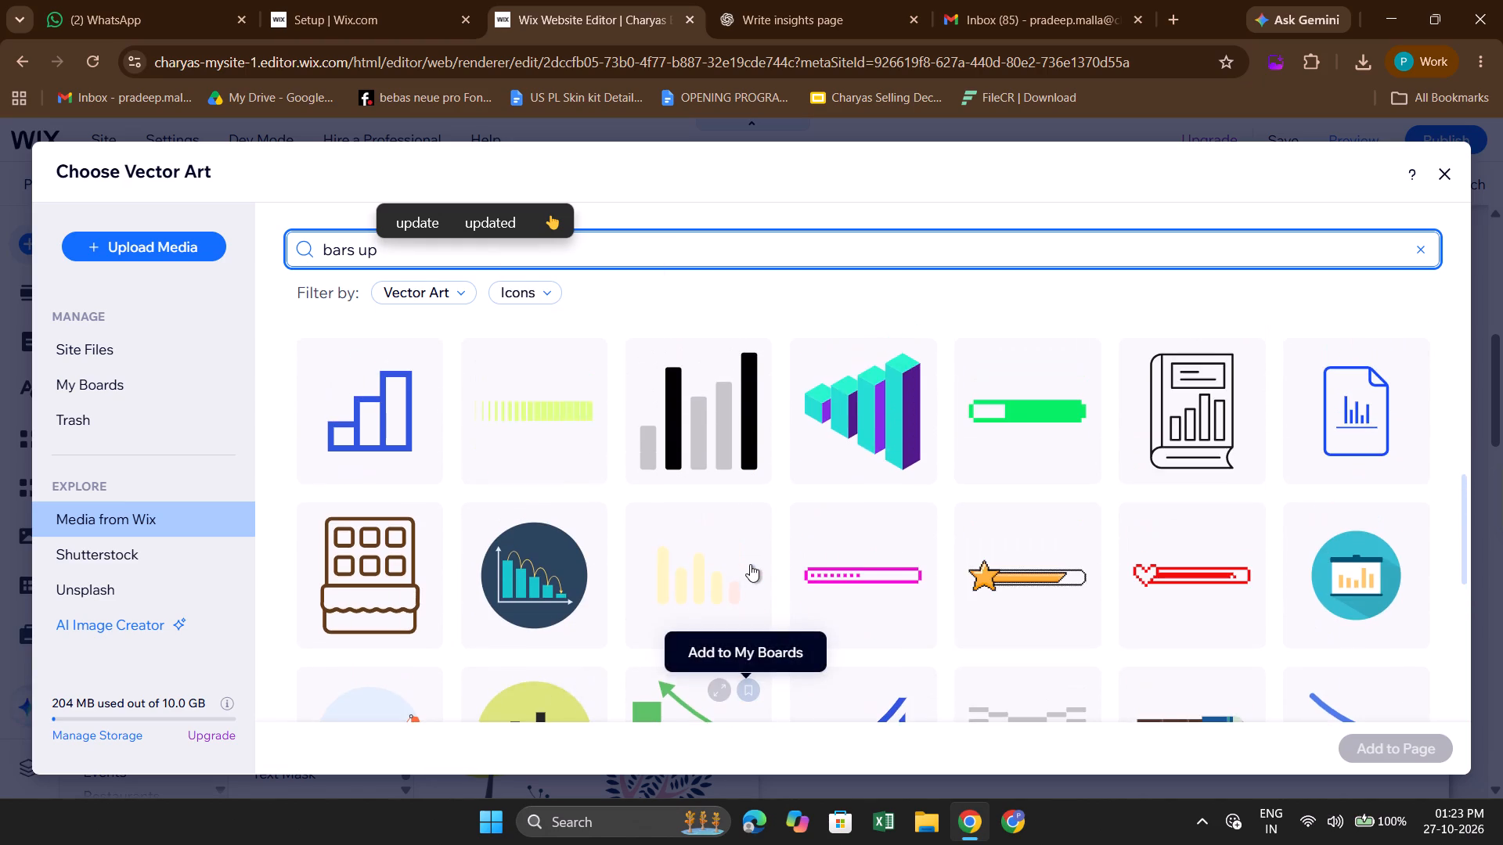
scroll(750, 564, down, 1)
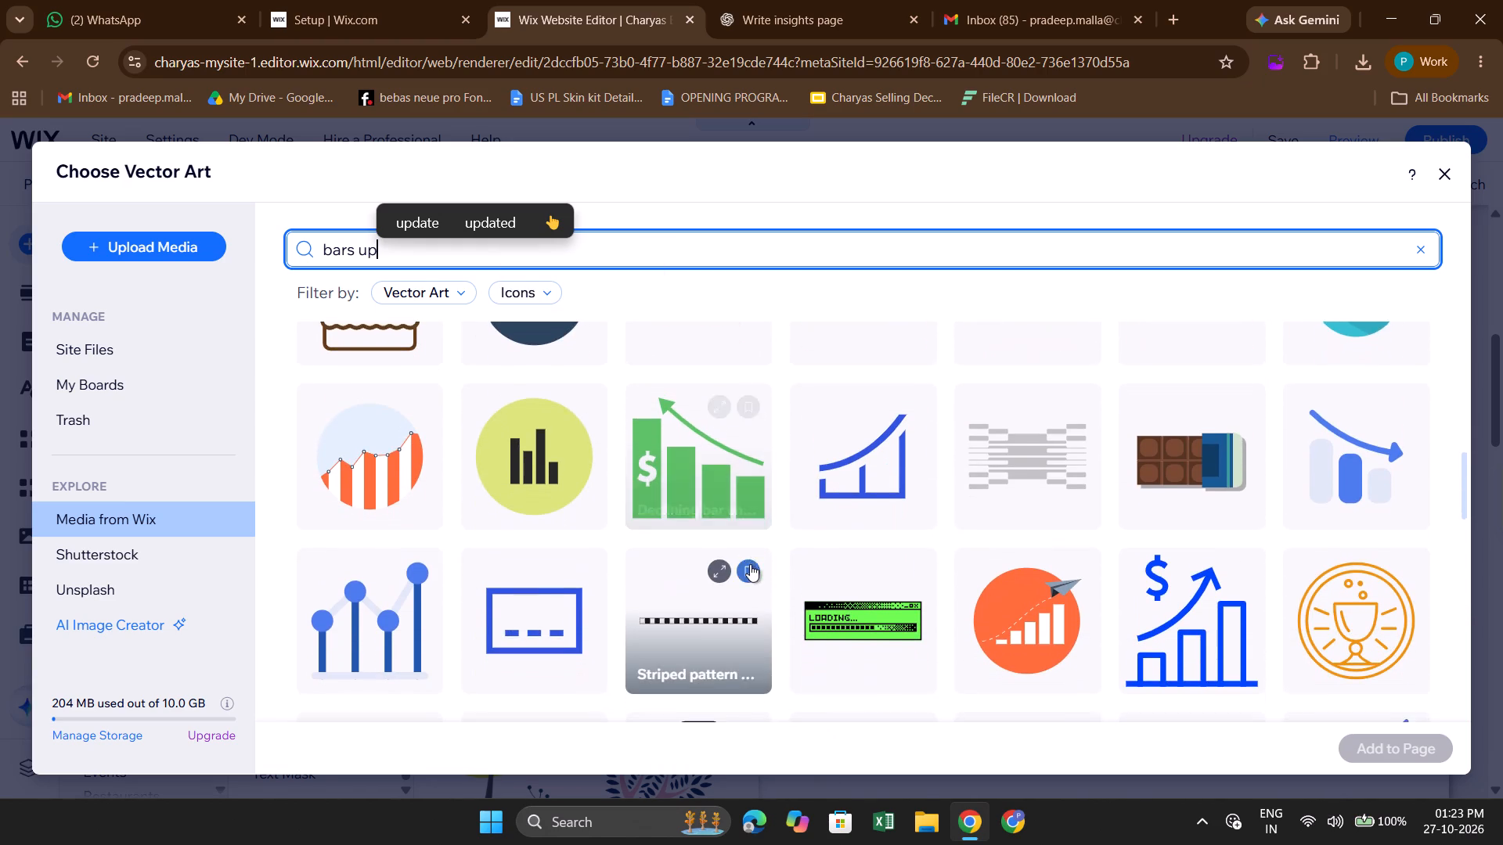
scroll(750, 564, down, 1)
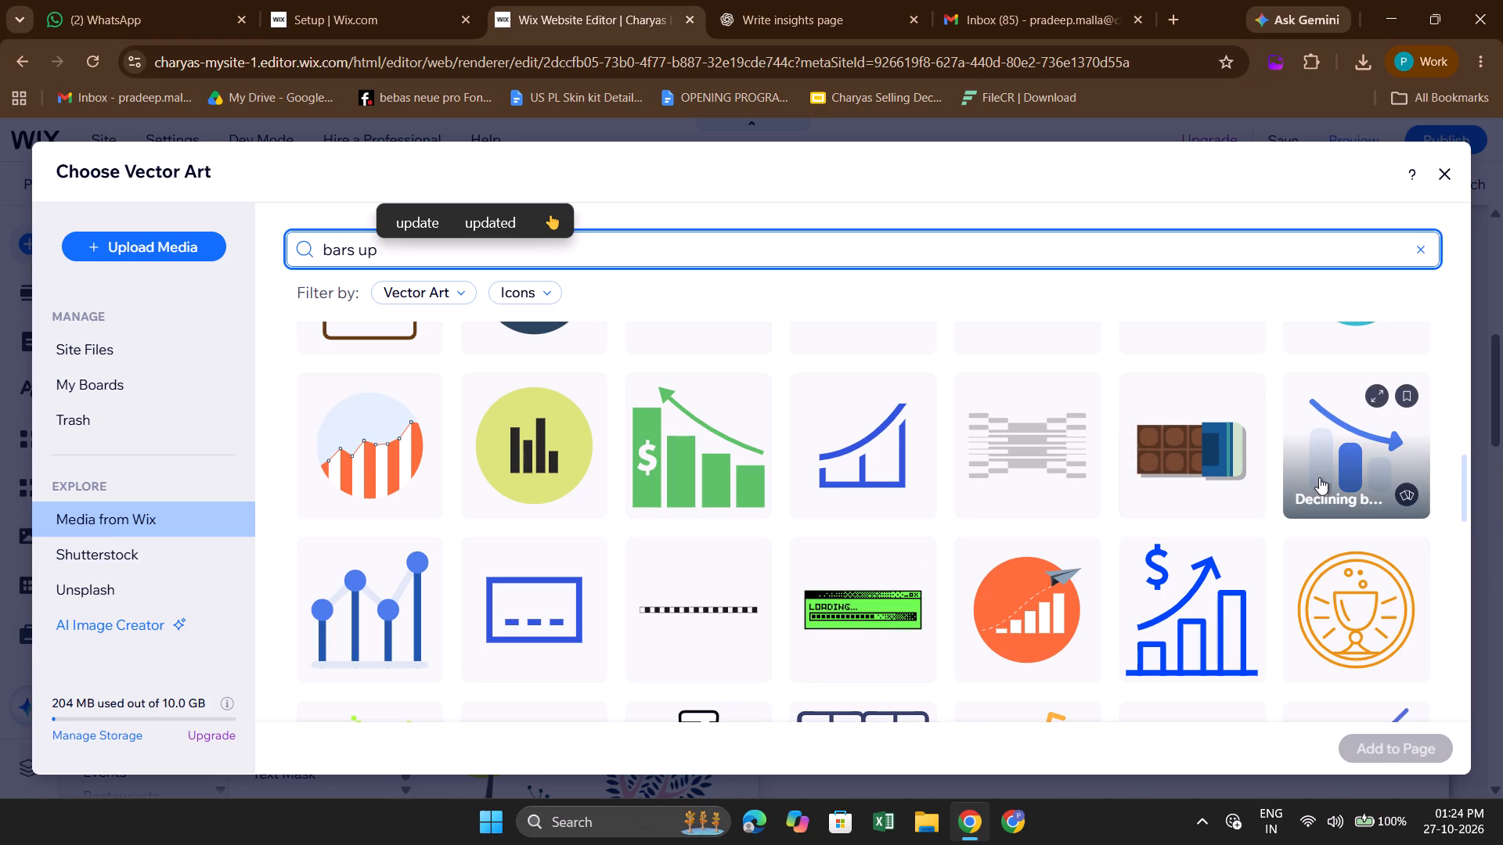
scroll(1036, 618, down, 3)
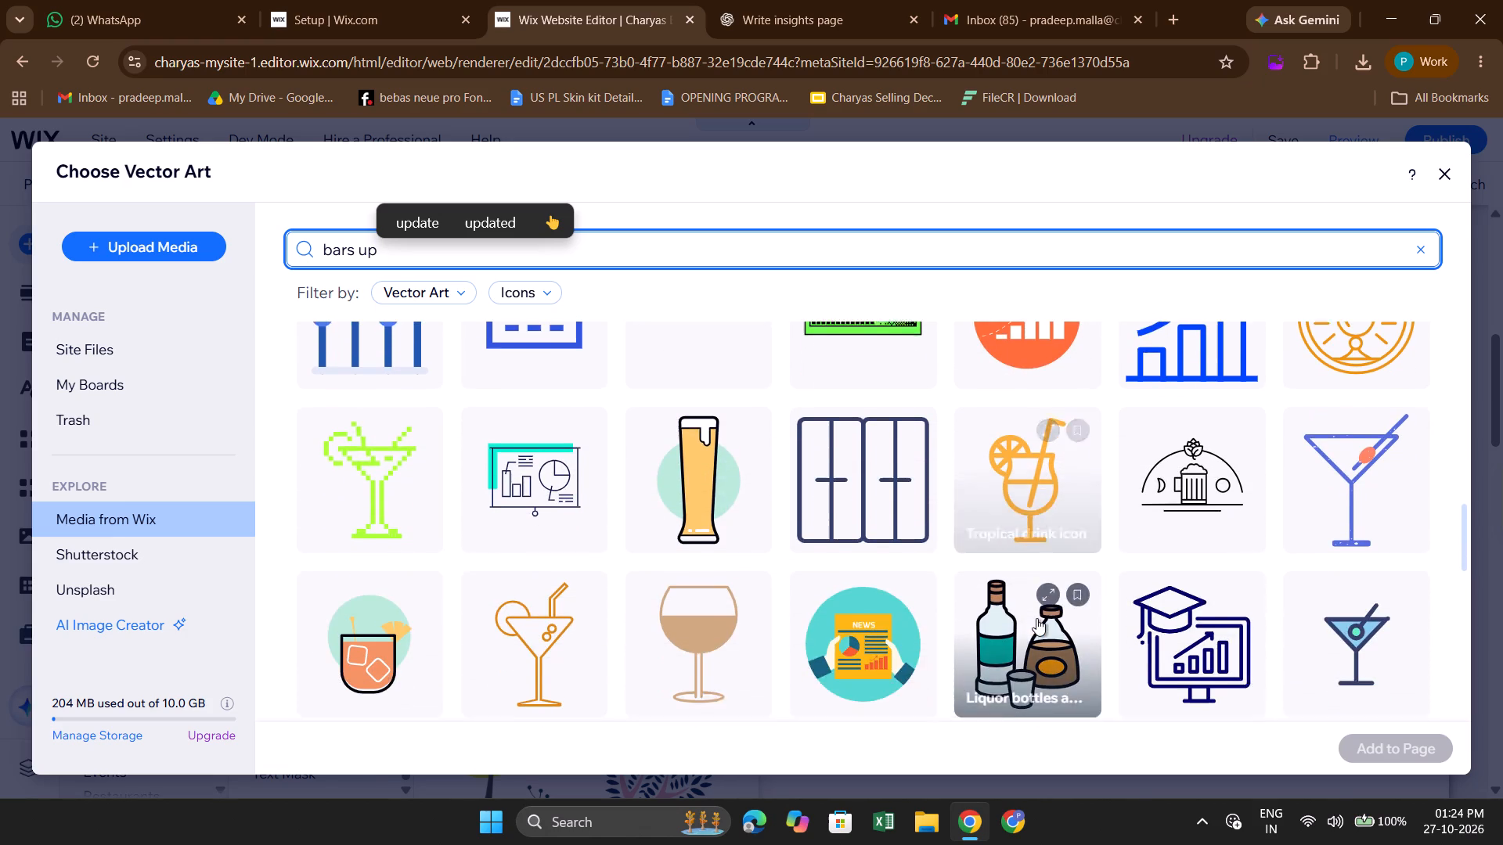
scroll(929, 624, down, 1)
scroll(813, 598, down, 2)
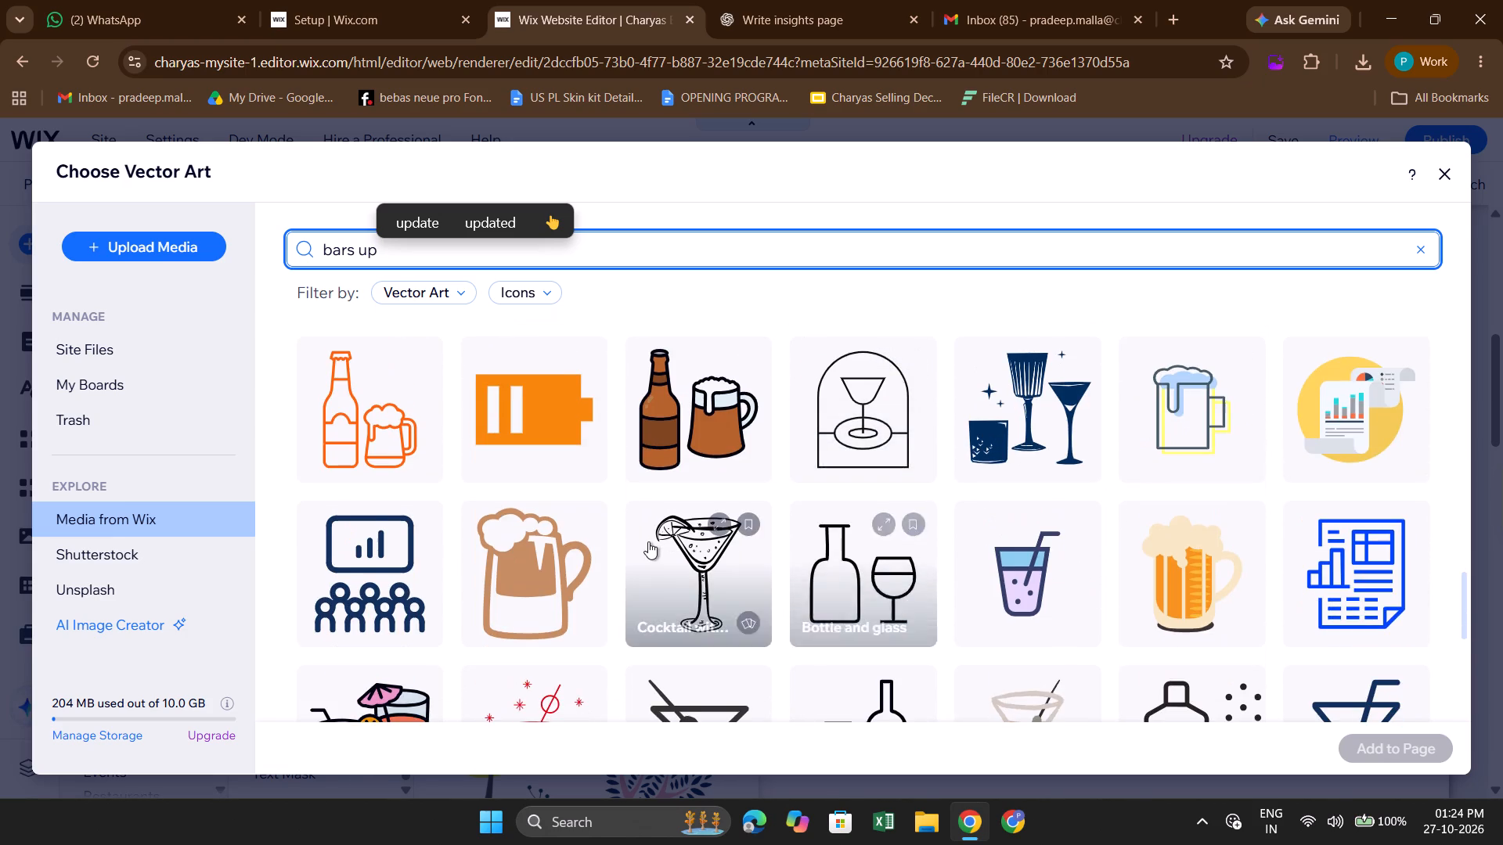
scroll(648, 541, down, 3)
scroll(576, 620, down, 2)
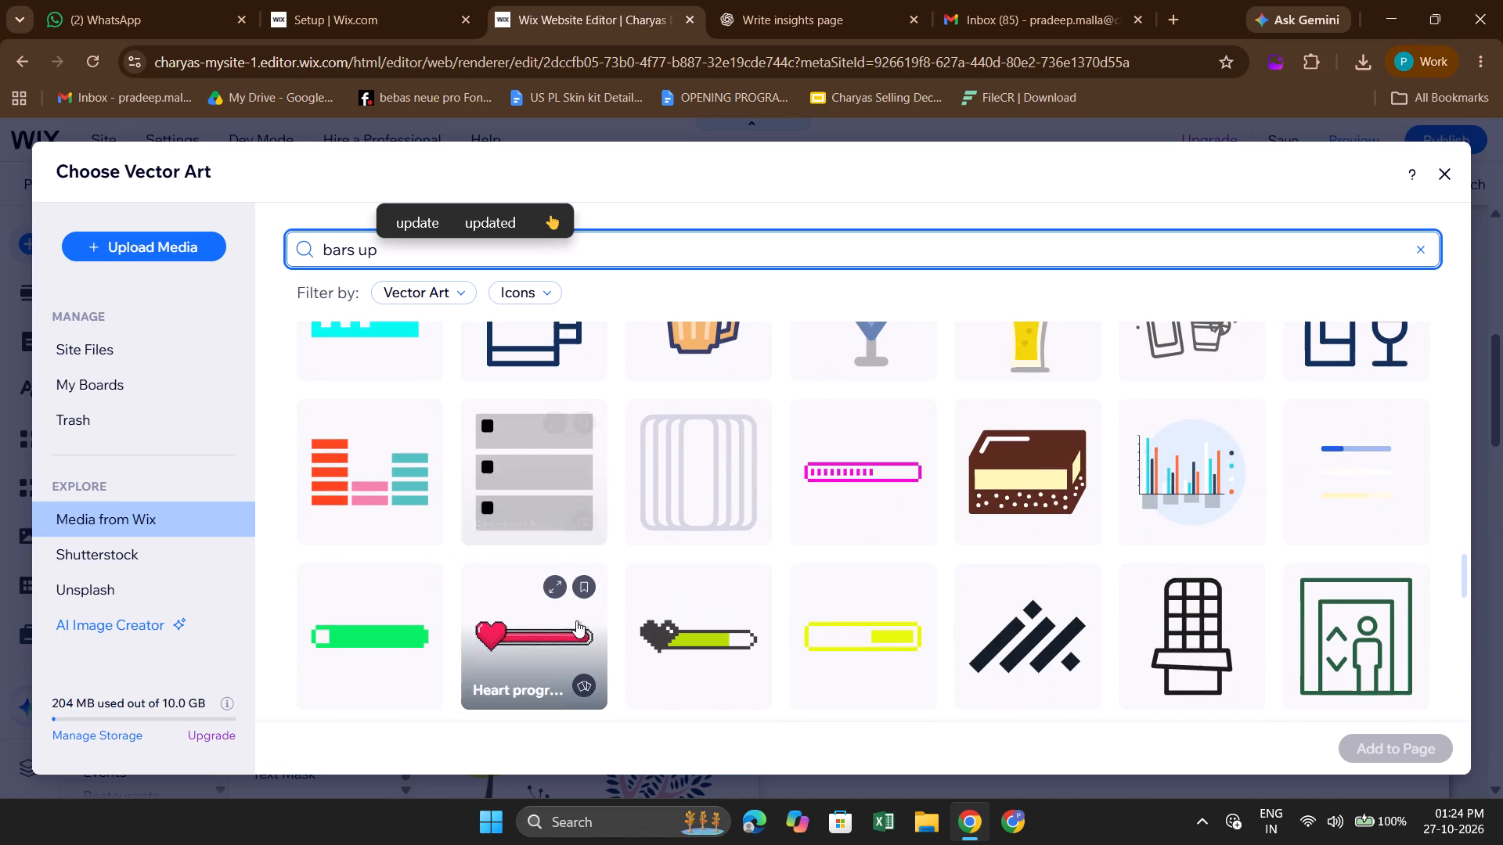
scroll(660, 484, down, 5)
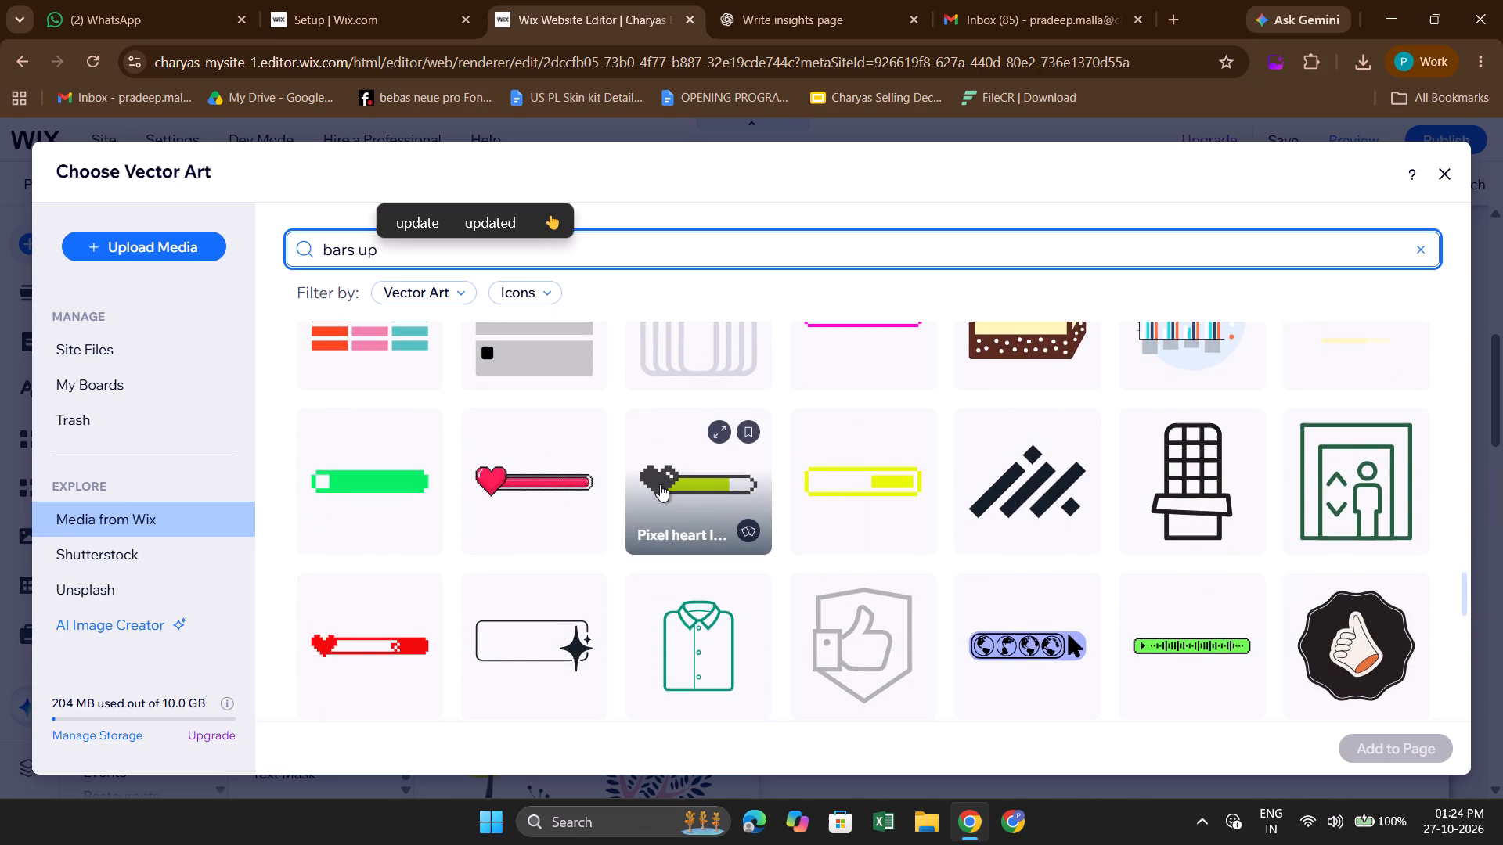
scroll(660, 484, down, 4)
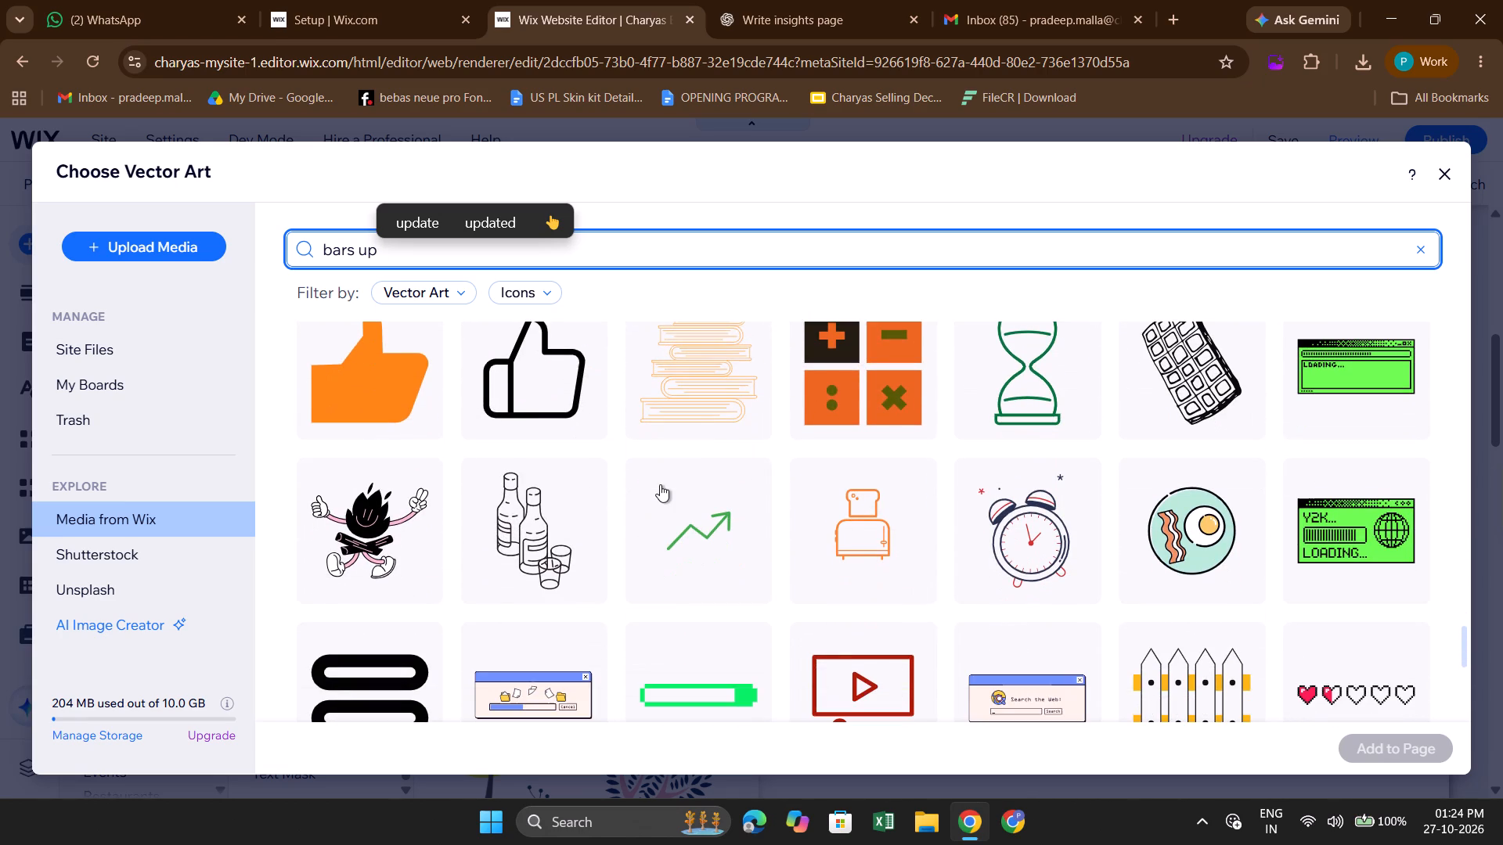
scroll(806, 523, up, 3)
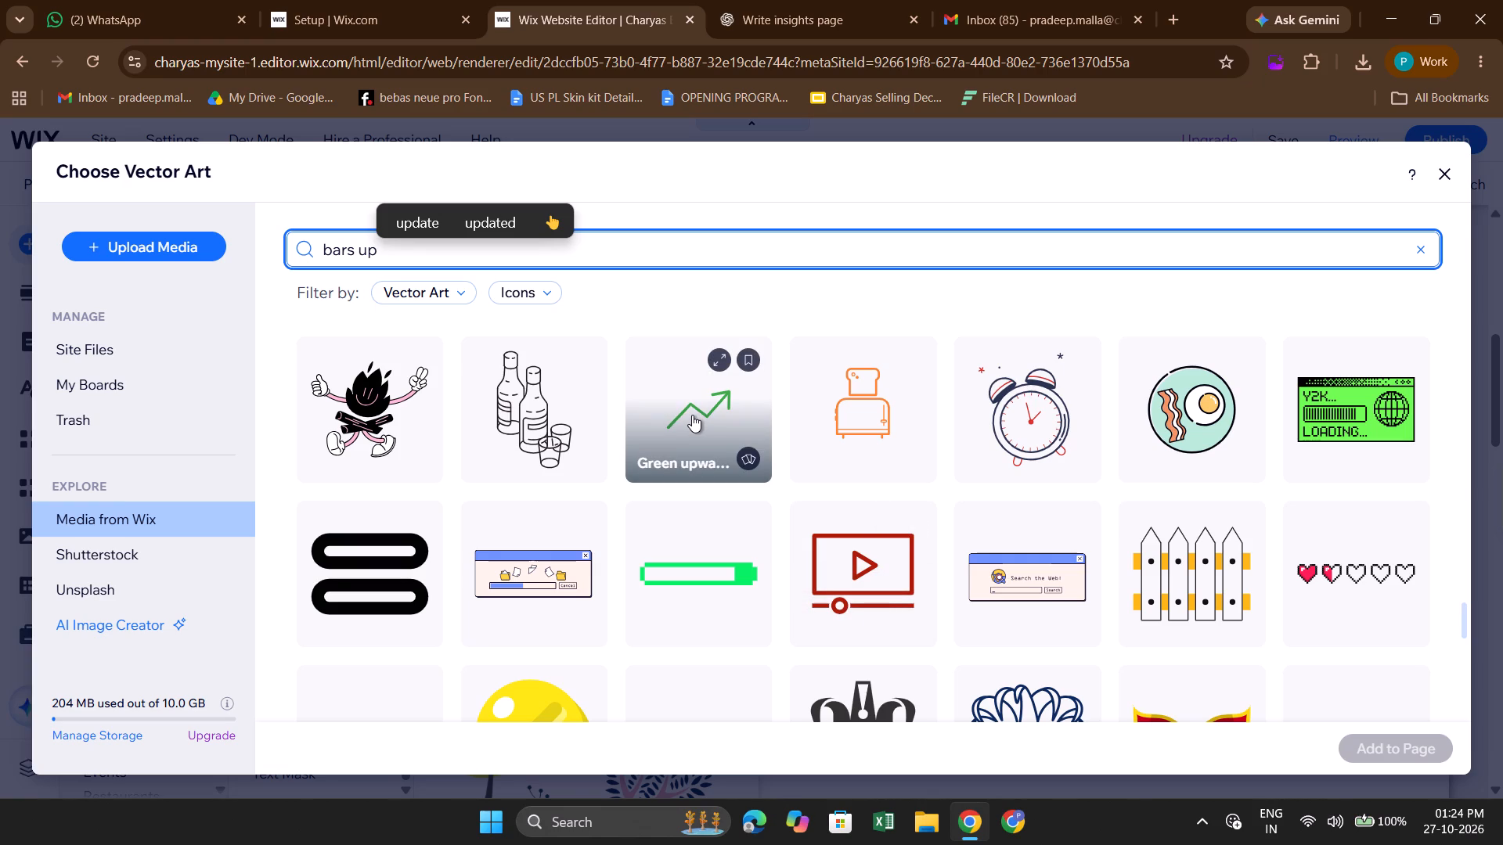
click(692, 415)
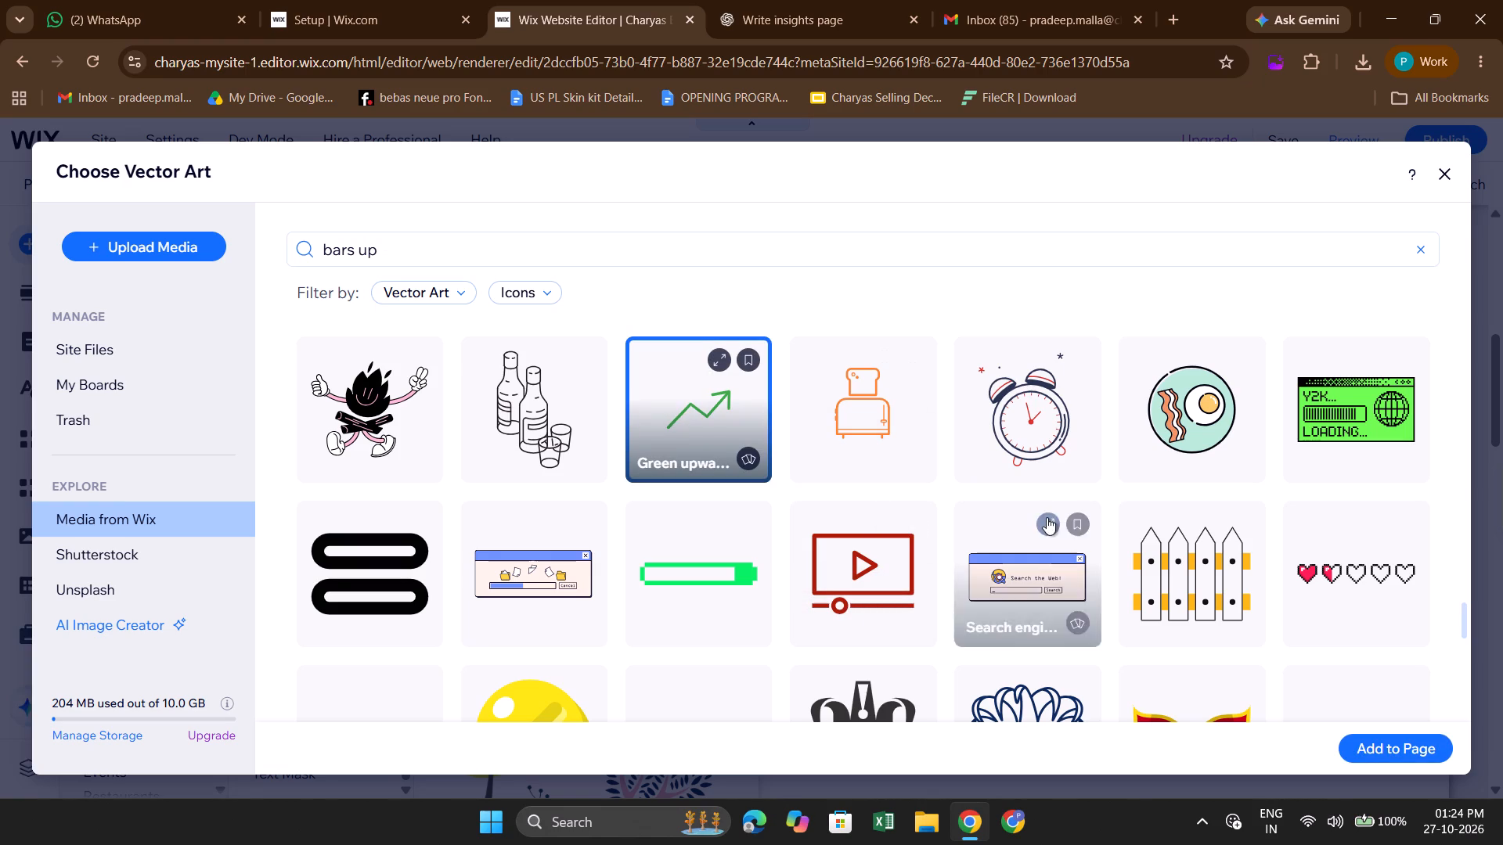
click(1376, 755)
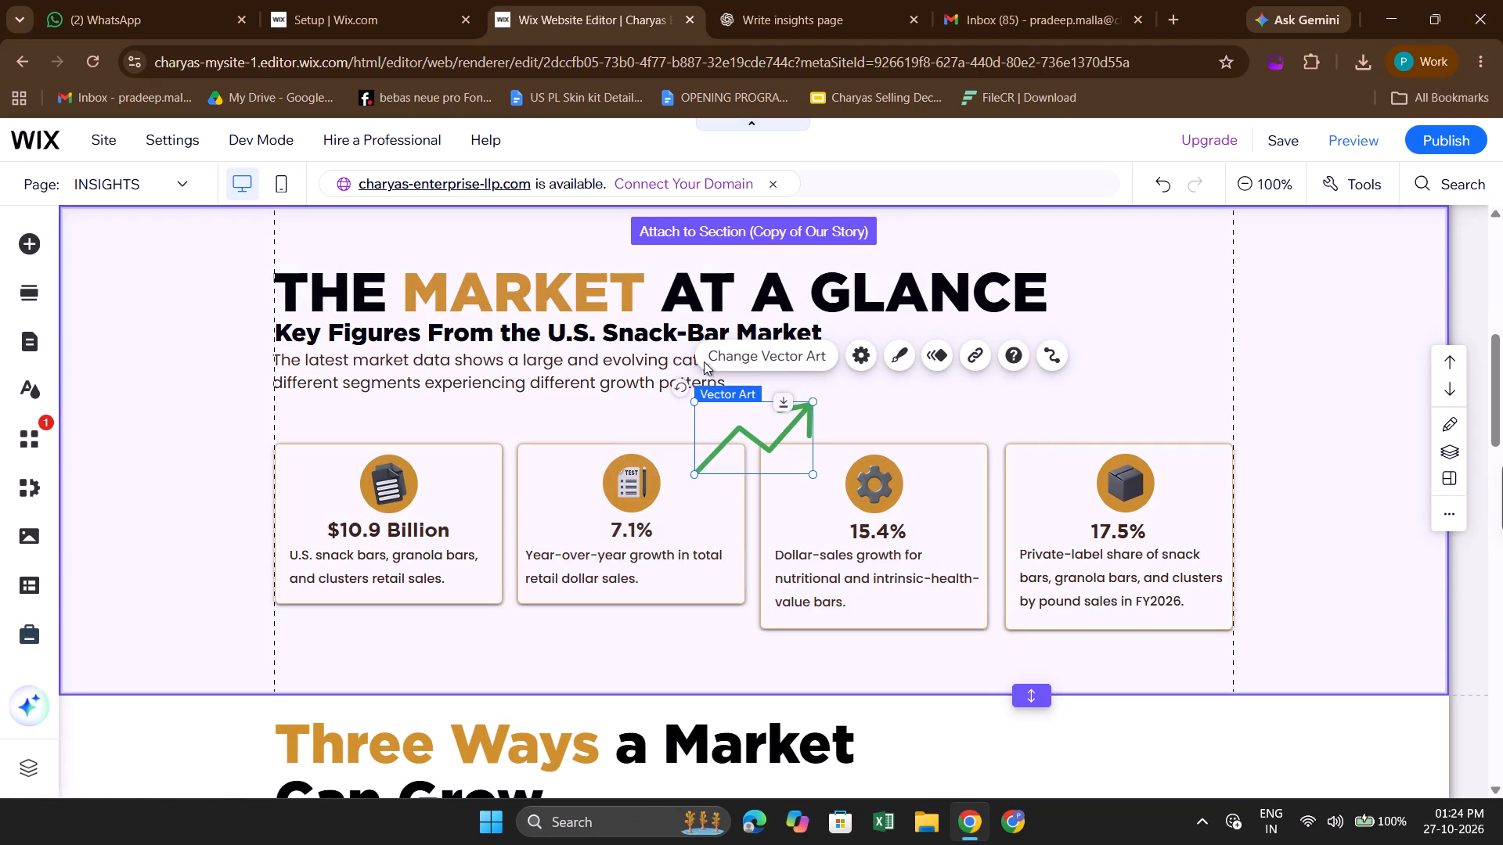
Change the trend arrow's fill color to black (#000000) and close its design settings.
click(901, 353)
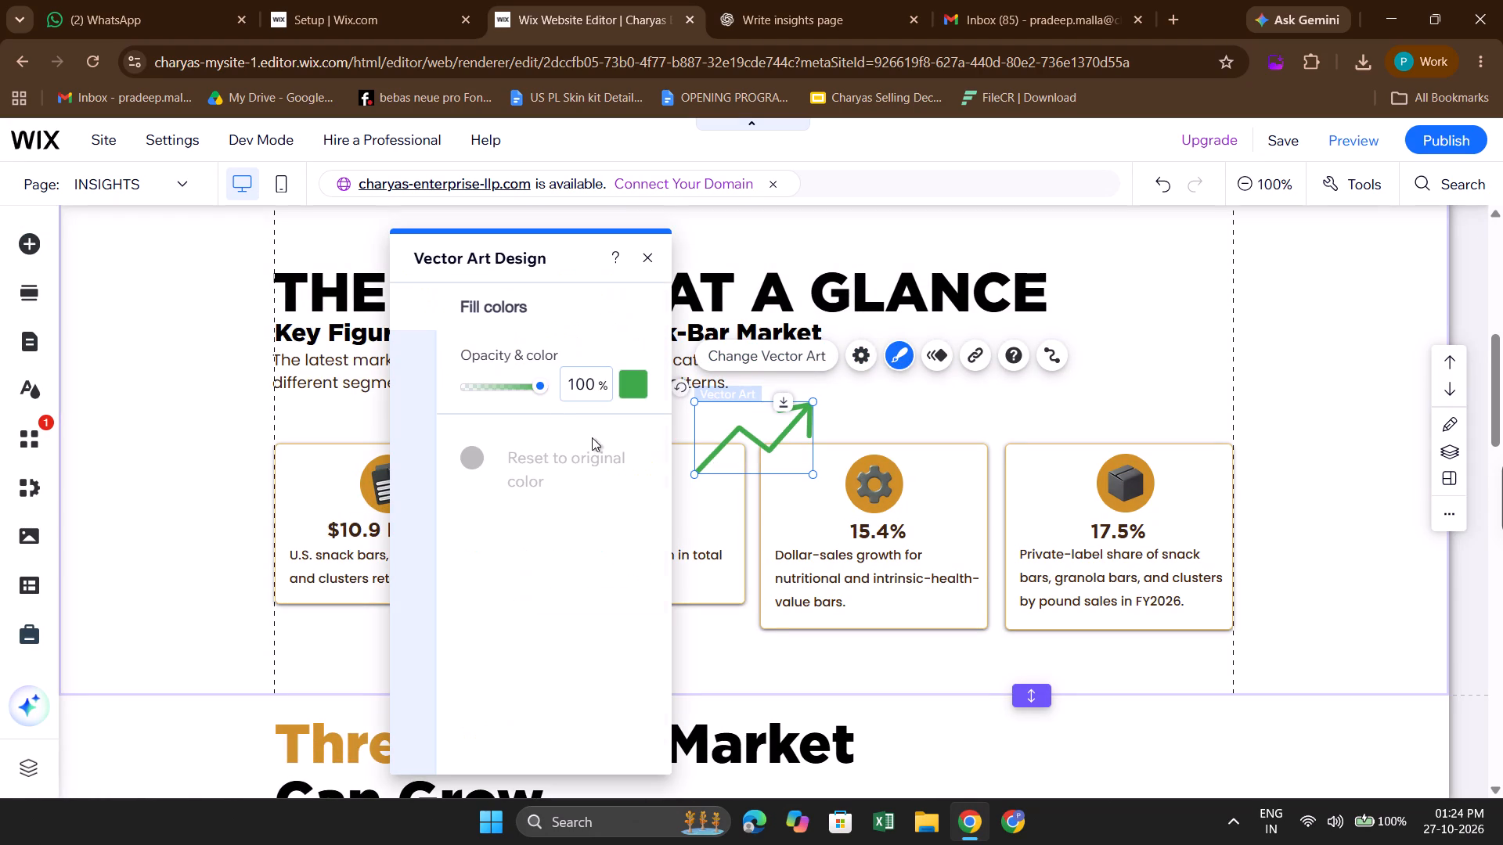
click(638, 388)
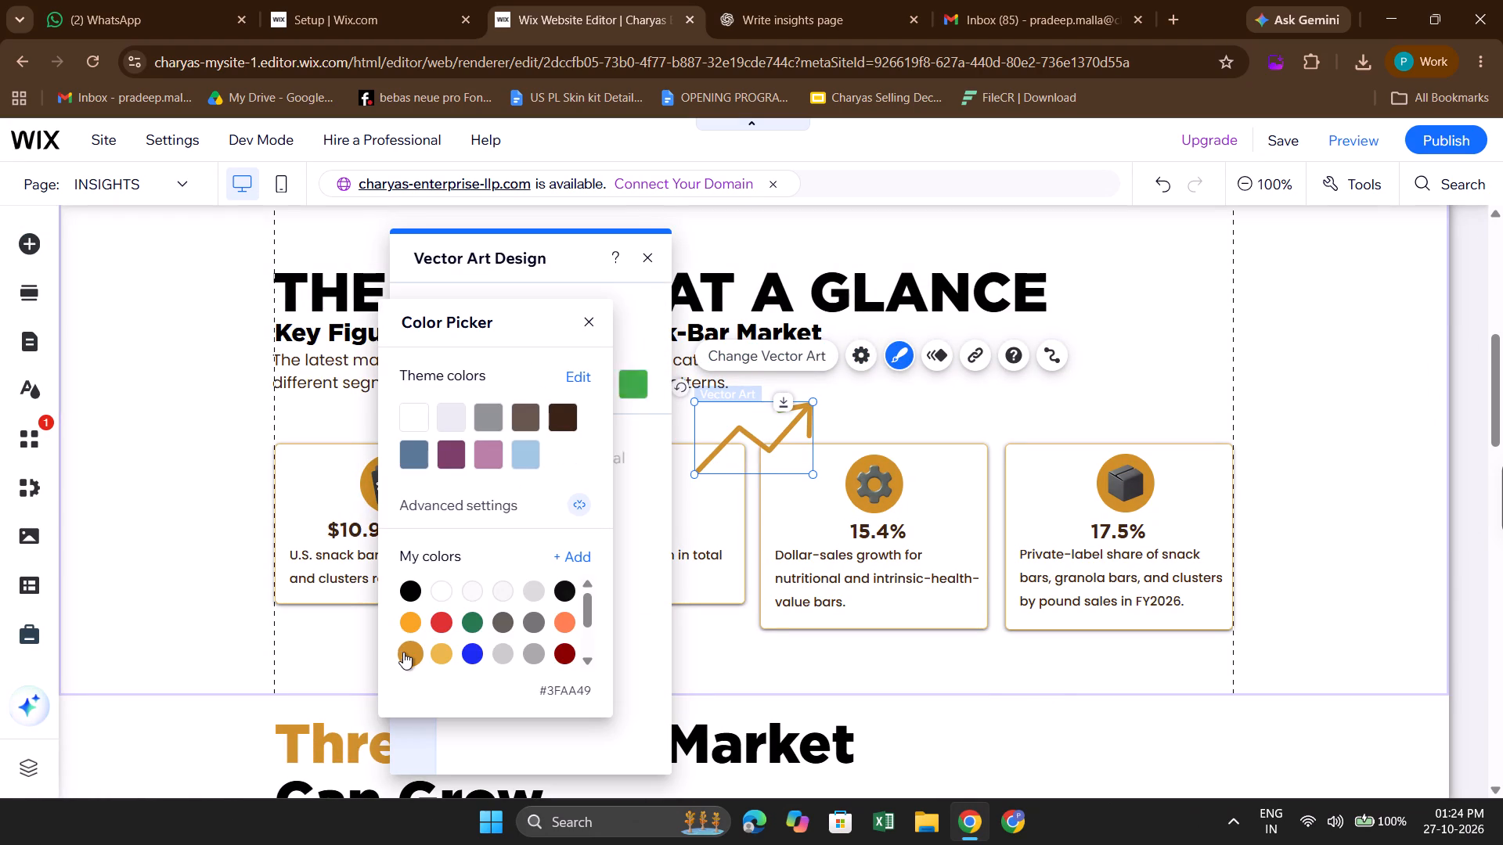
click(416, 591)
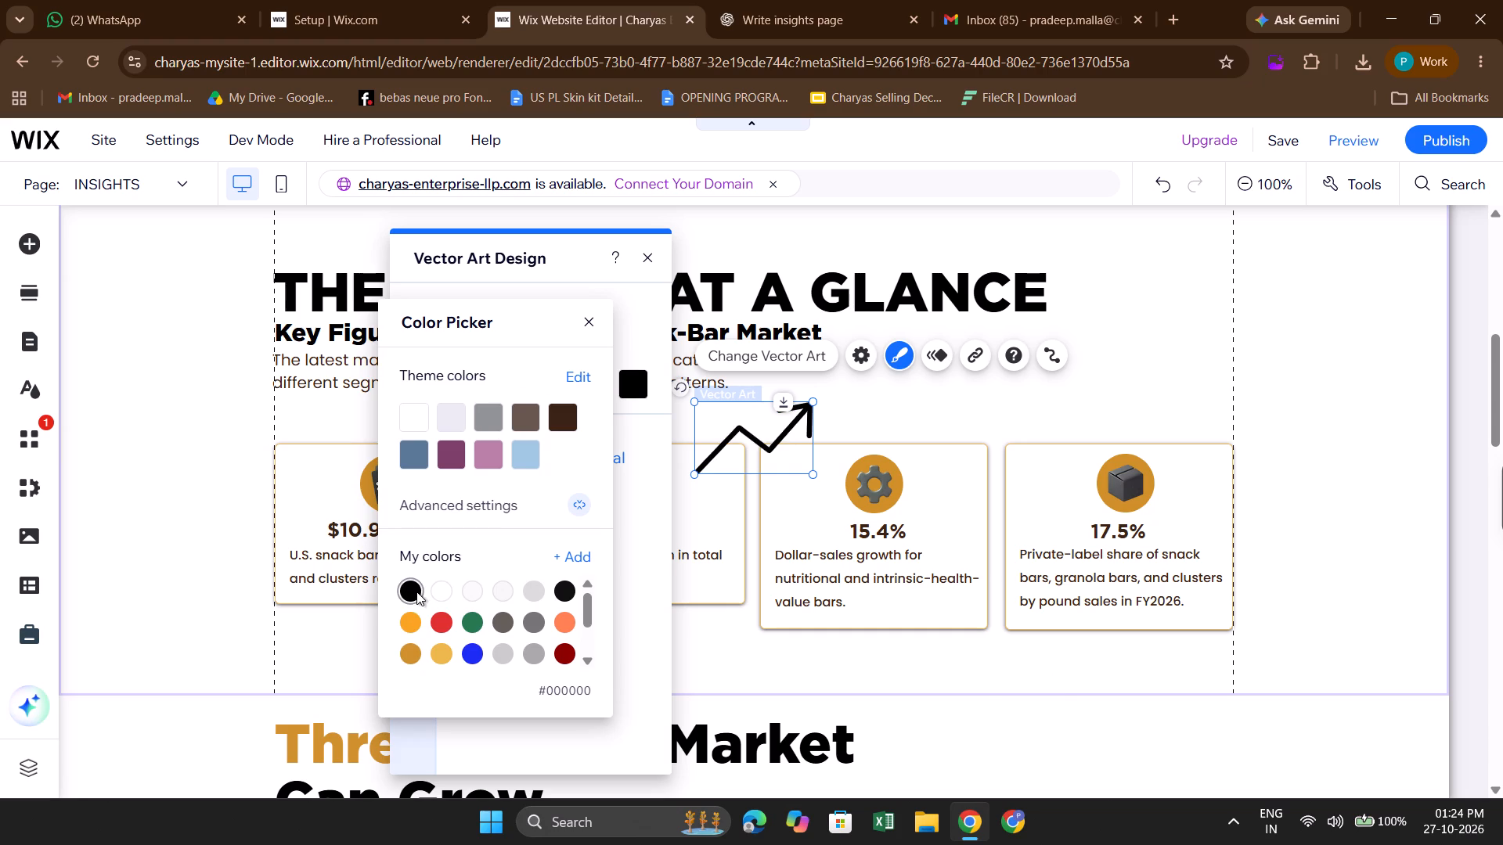
click(894, 405)
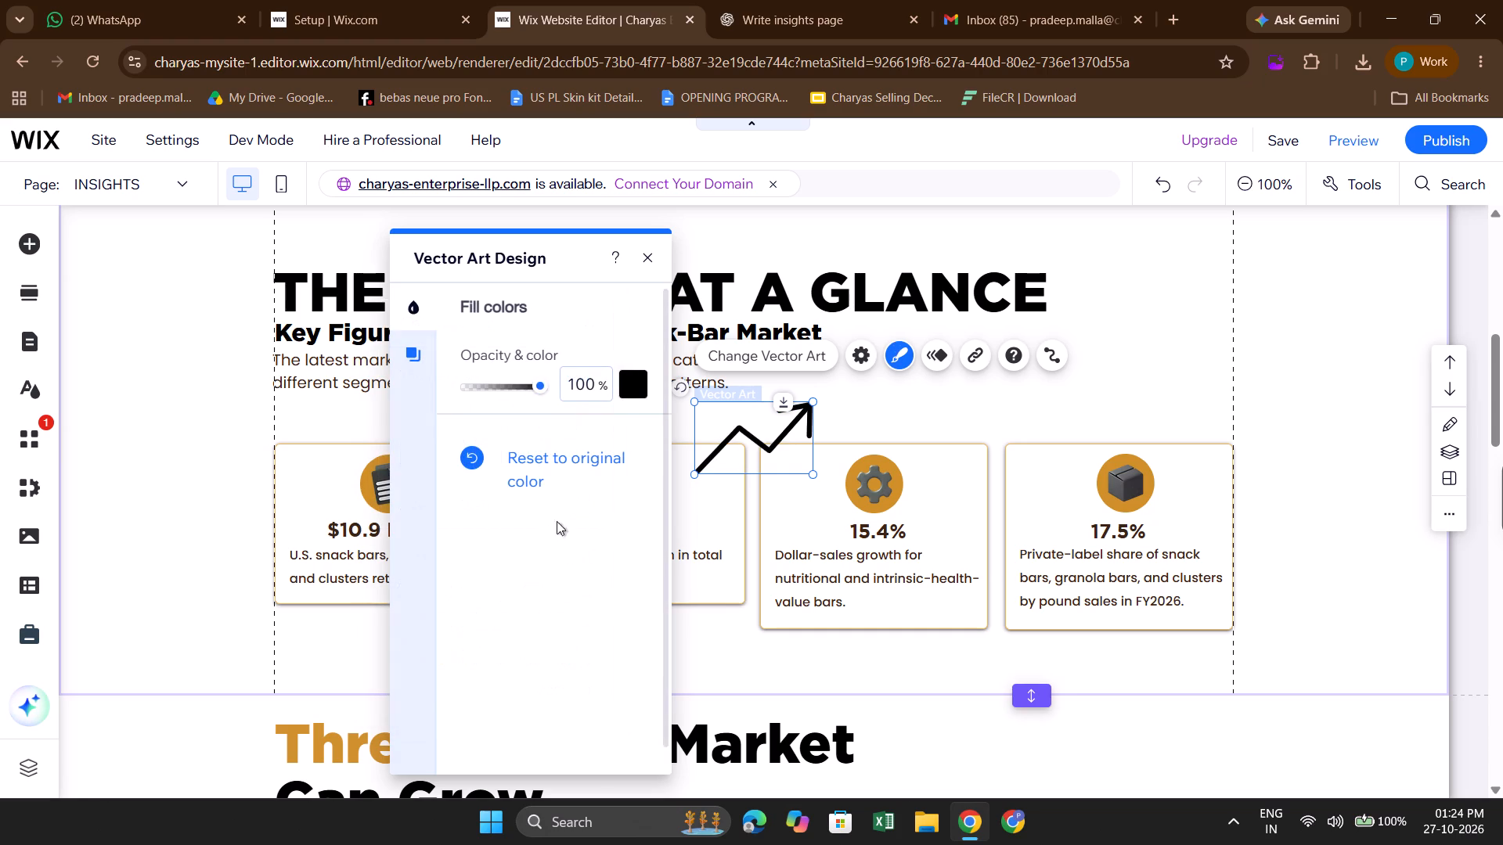
click(726, 481)
Delete the document icon image from the gold circle on the $10.9 Billion card.
click(389, 494)
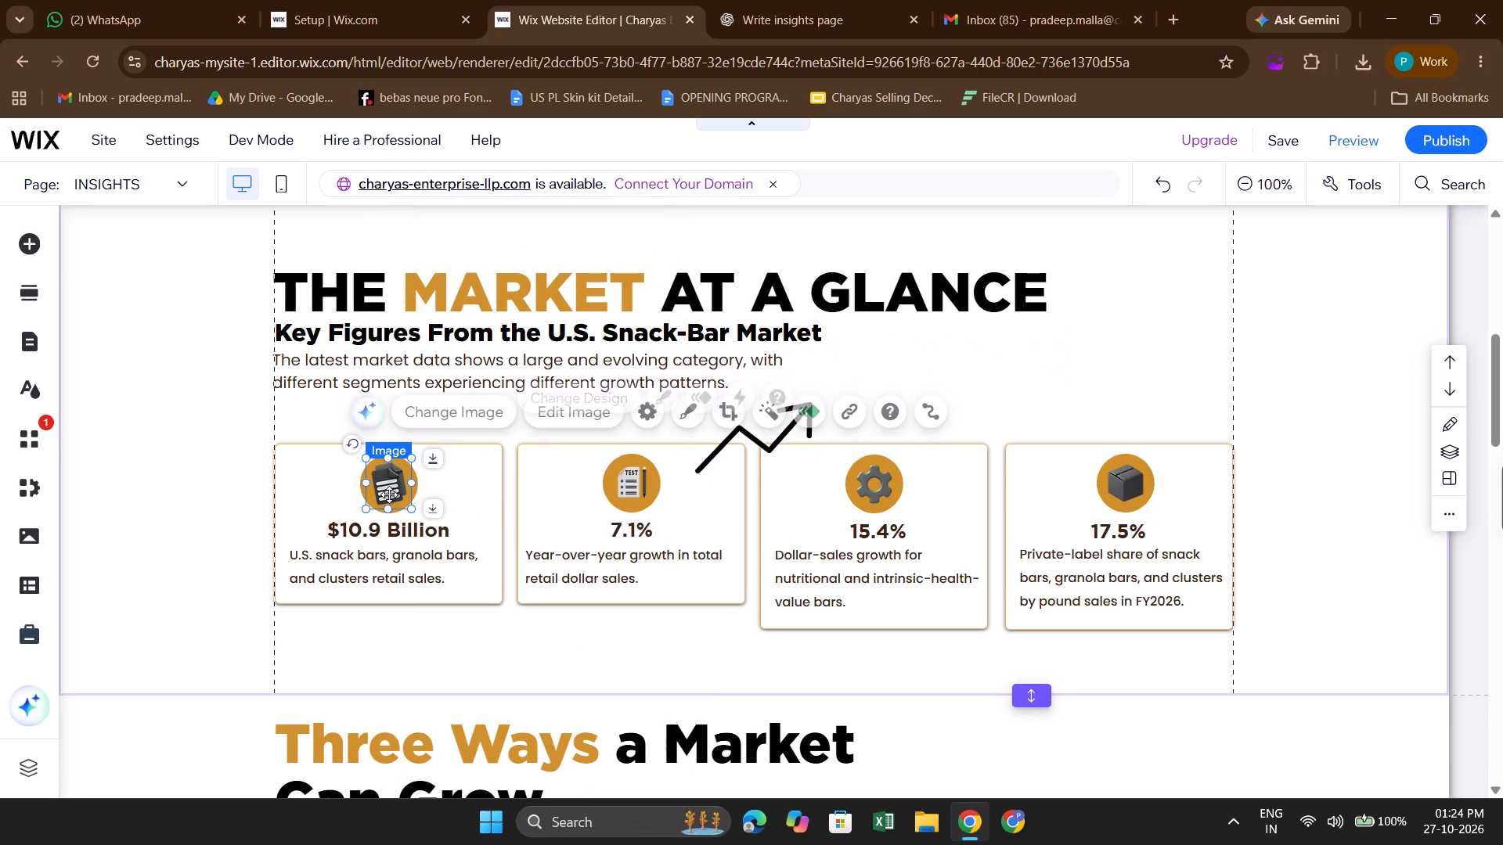
key(BackSpace)
Shrink the black trend arrow to about 50 wide by 31 high.
click(753, 448)
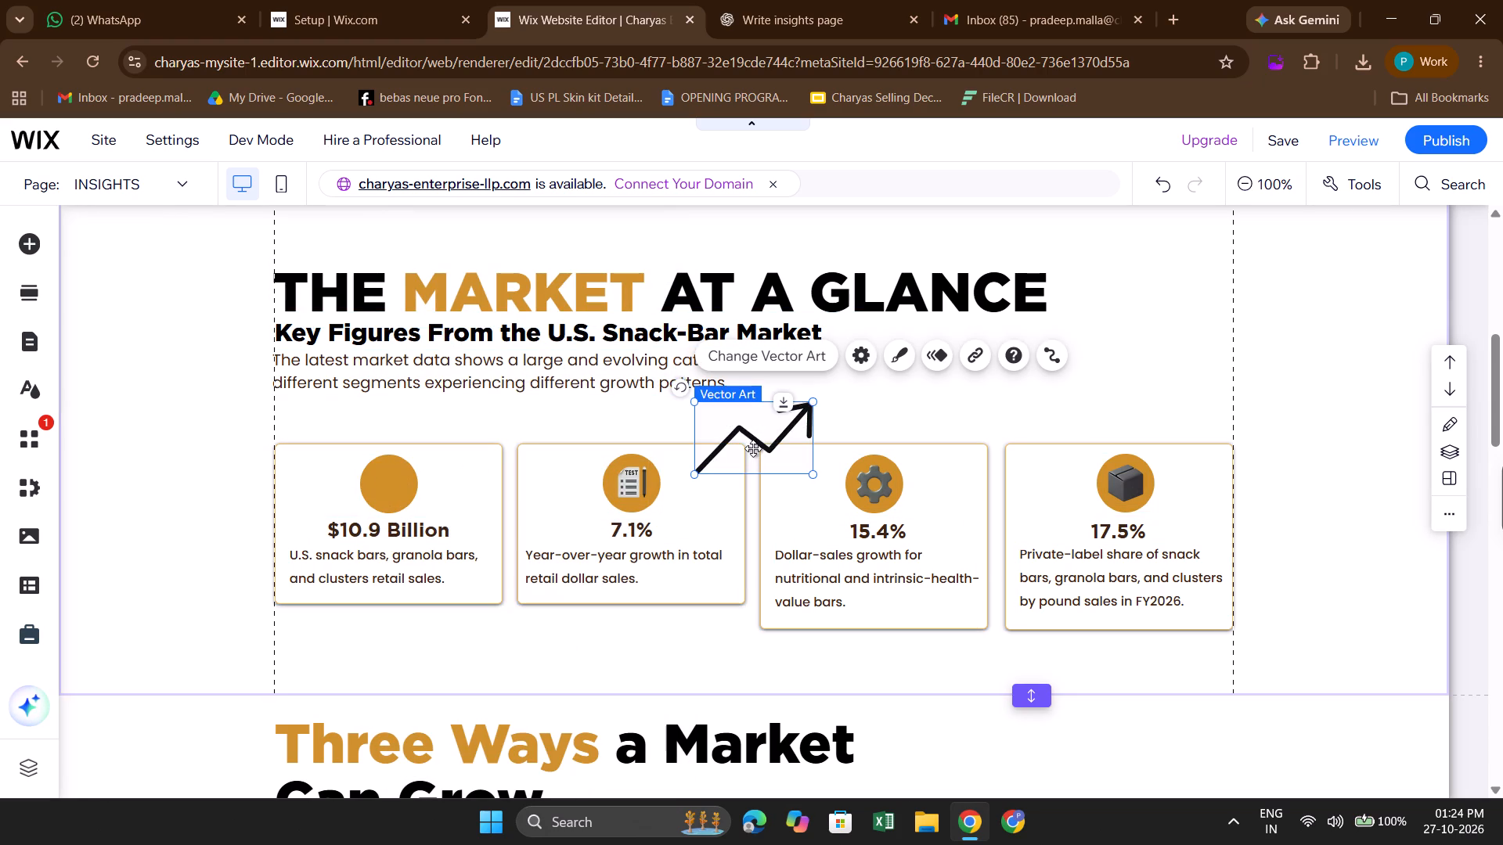
drag(811, 397, 749, 442)
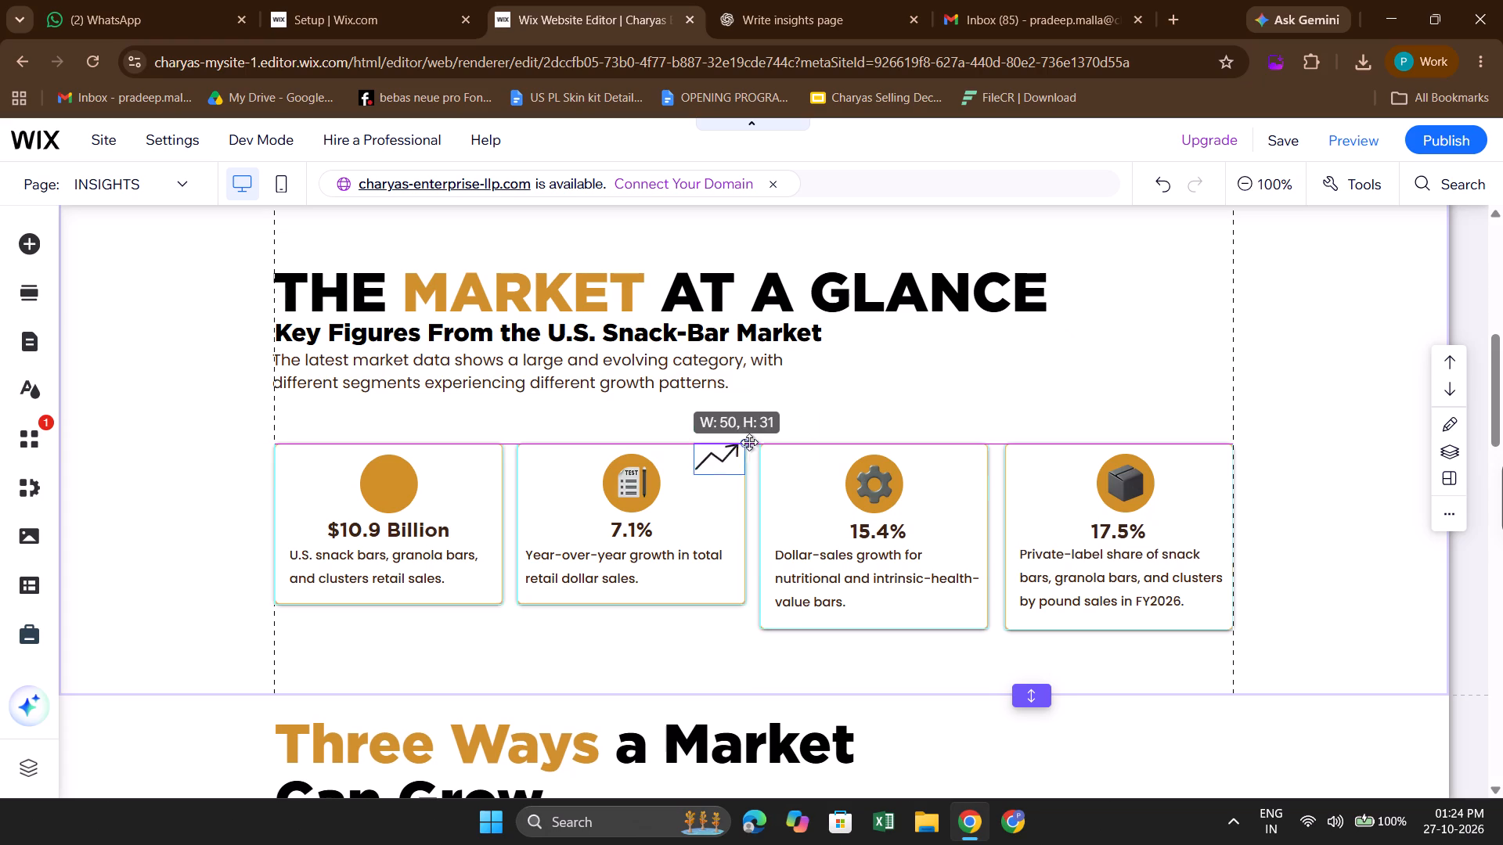
Place the black trend arrow on the $10.9 Billion card's gold circle, slightly reduced in size and centred within it.
drag(749, 442, 748, 442)
drag(734, 459, 402, 491)
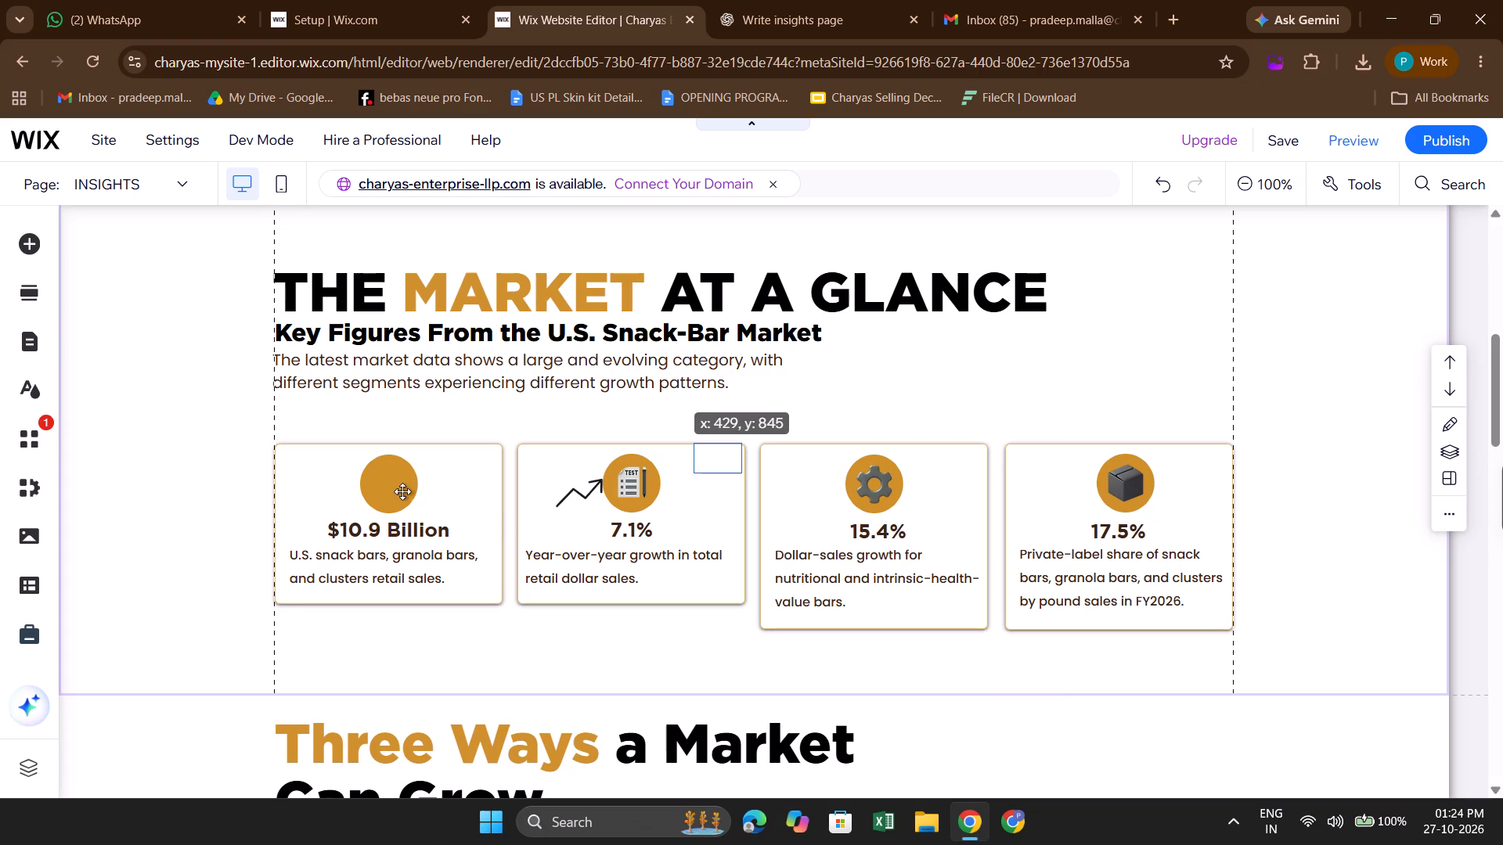
drag(402, 491, 396, 491)
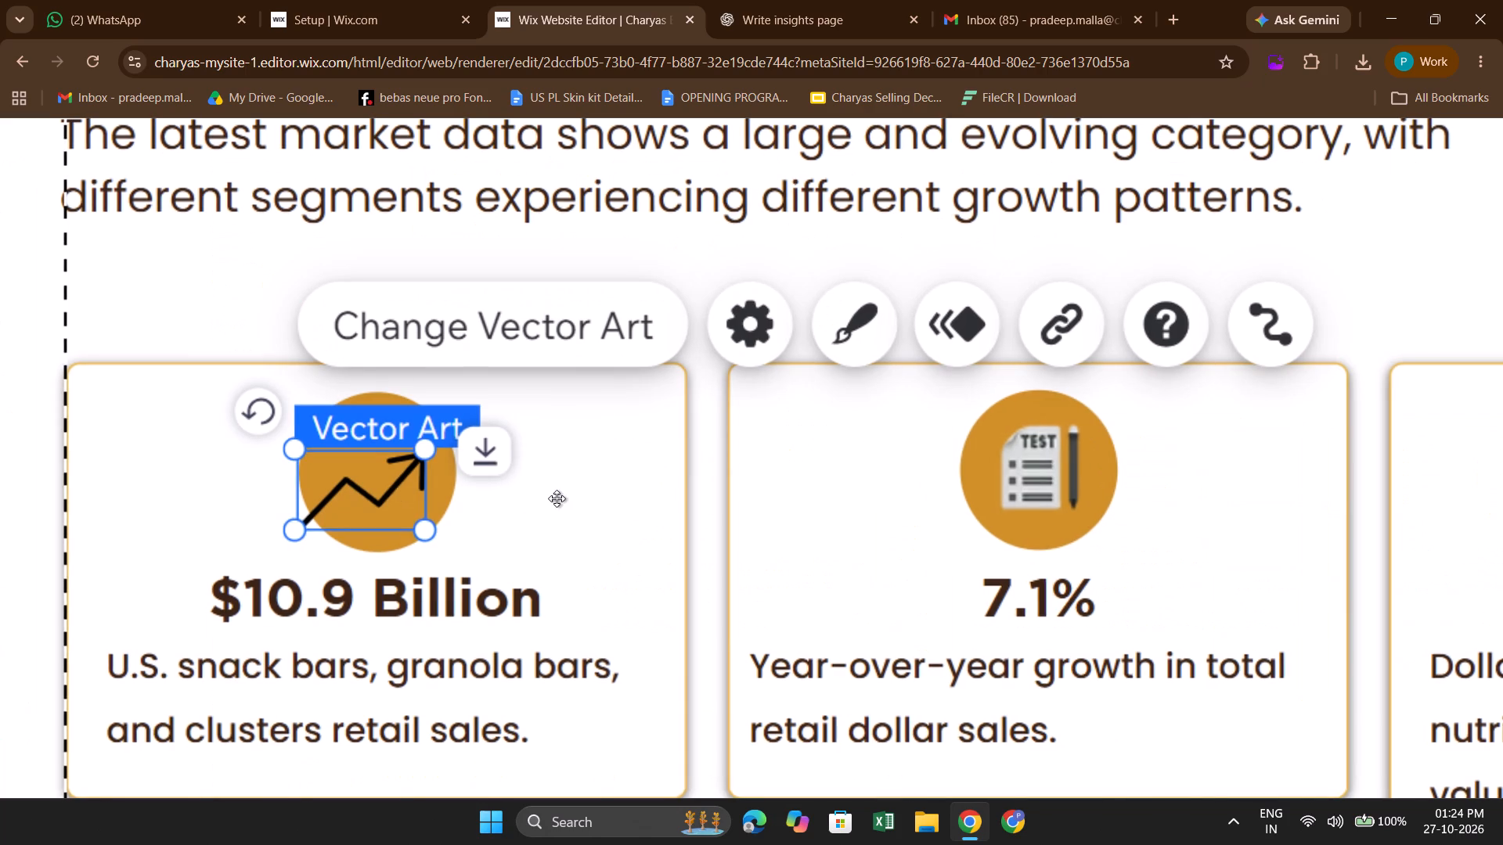
scroll(557, 498, right, 1)
drag(509, 452, 495, 469)
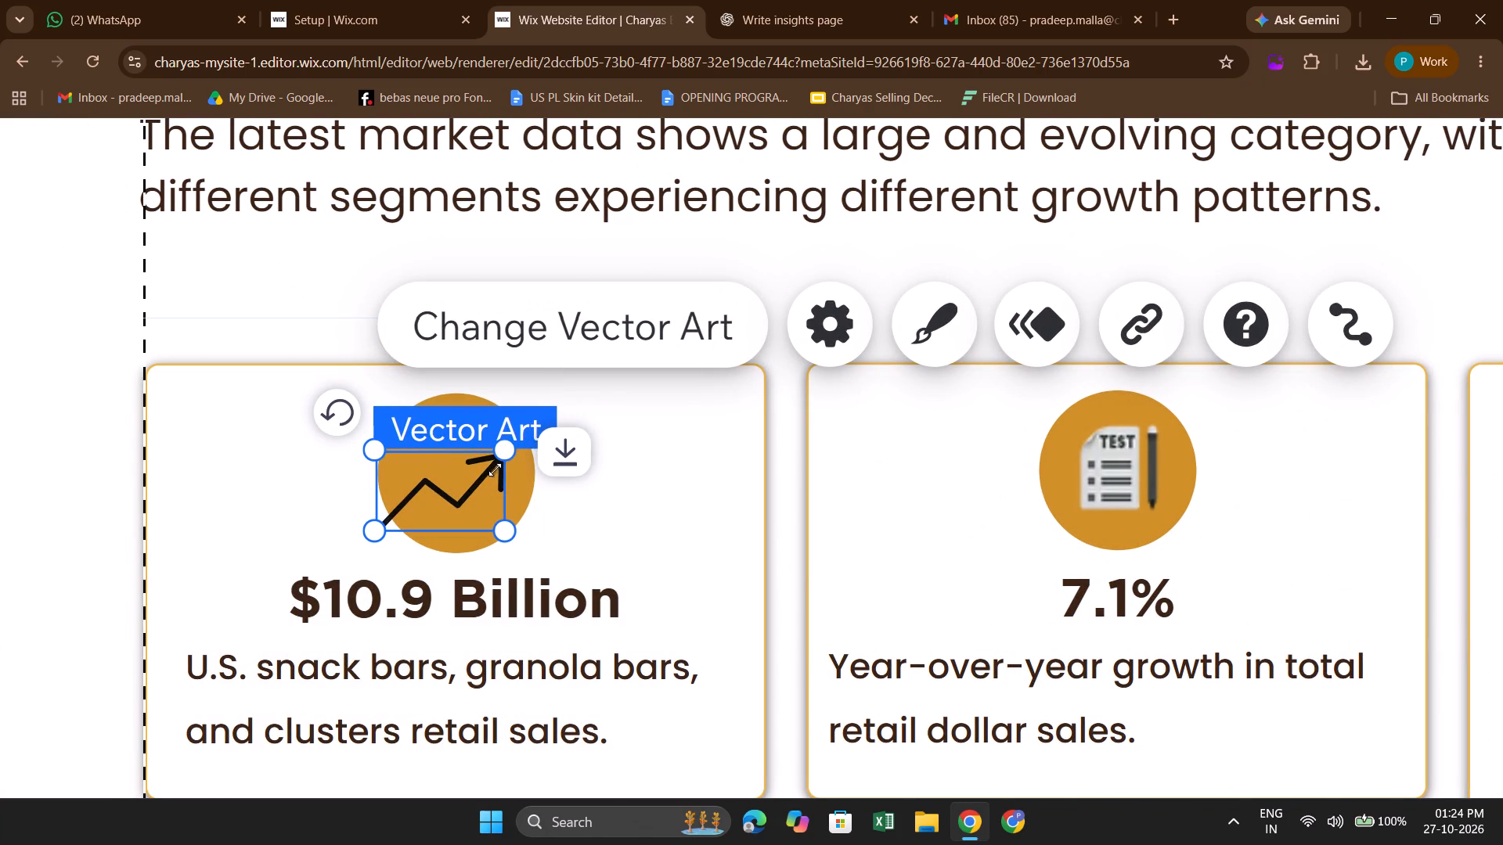
drag(495, 469, 492, 469)
drag(435, 503, 467, 476)
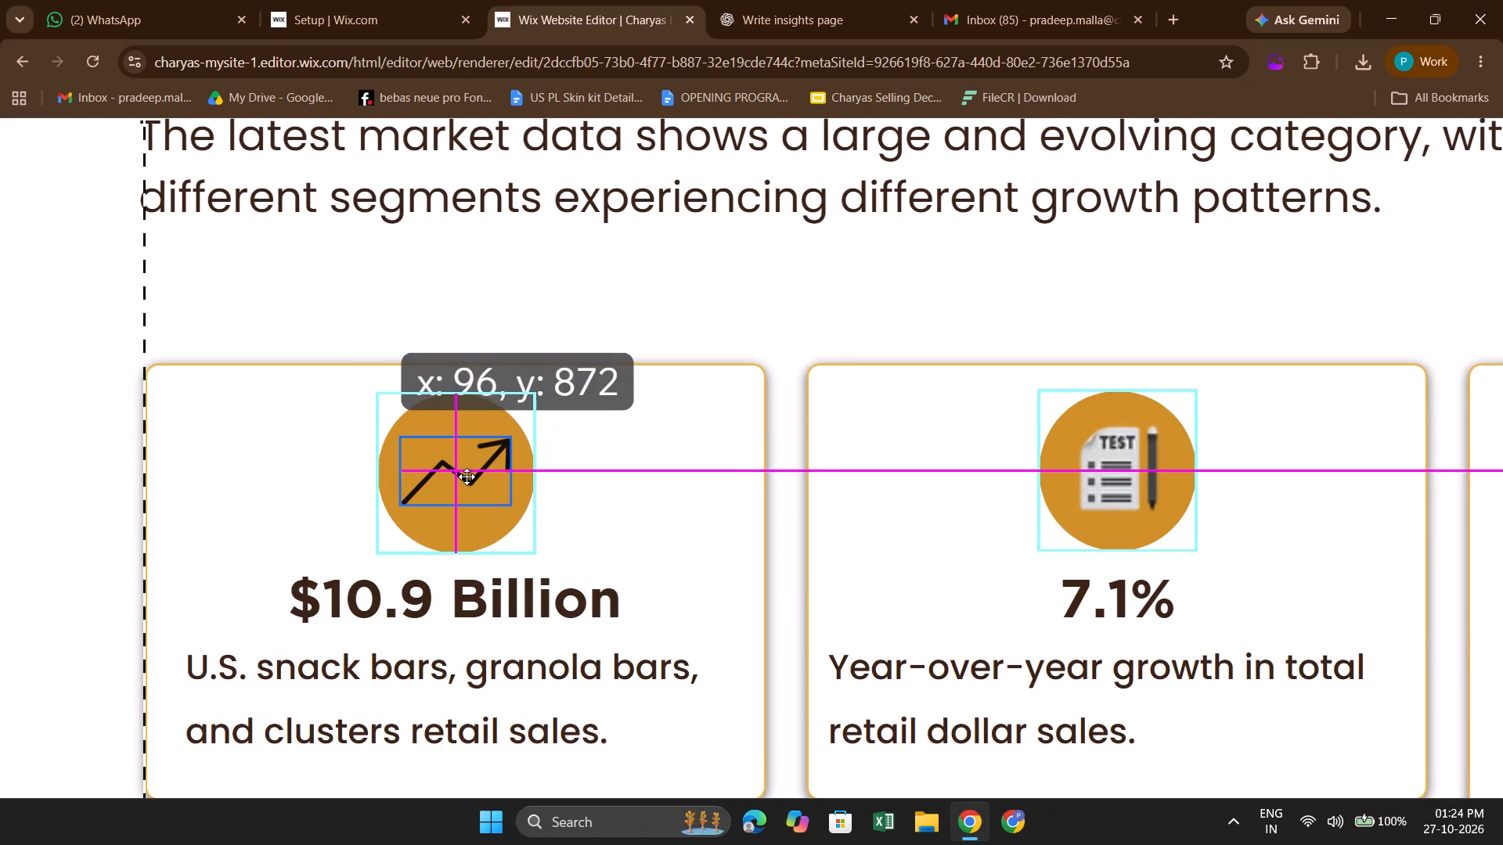
drag(467, 476, 455, 476)
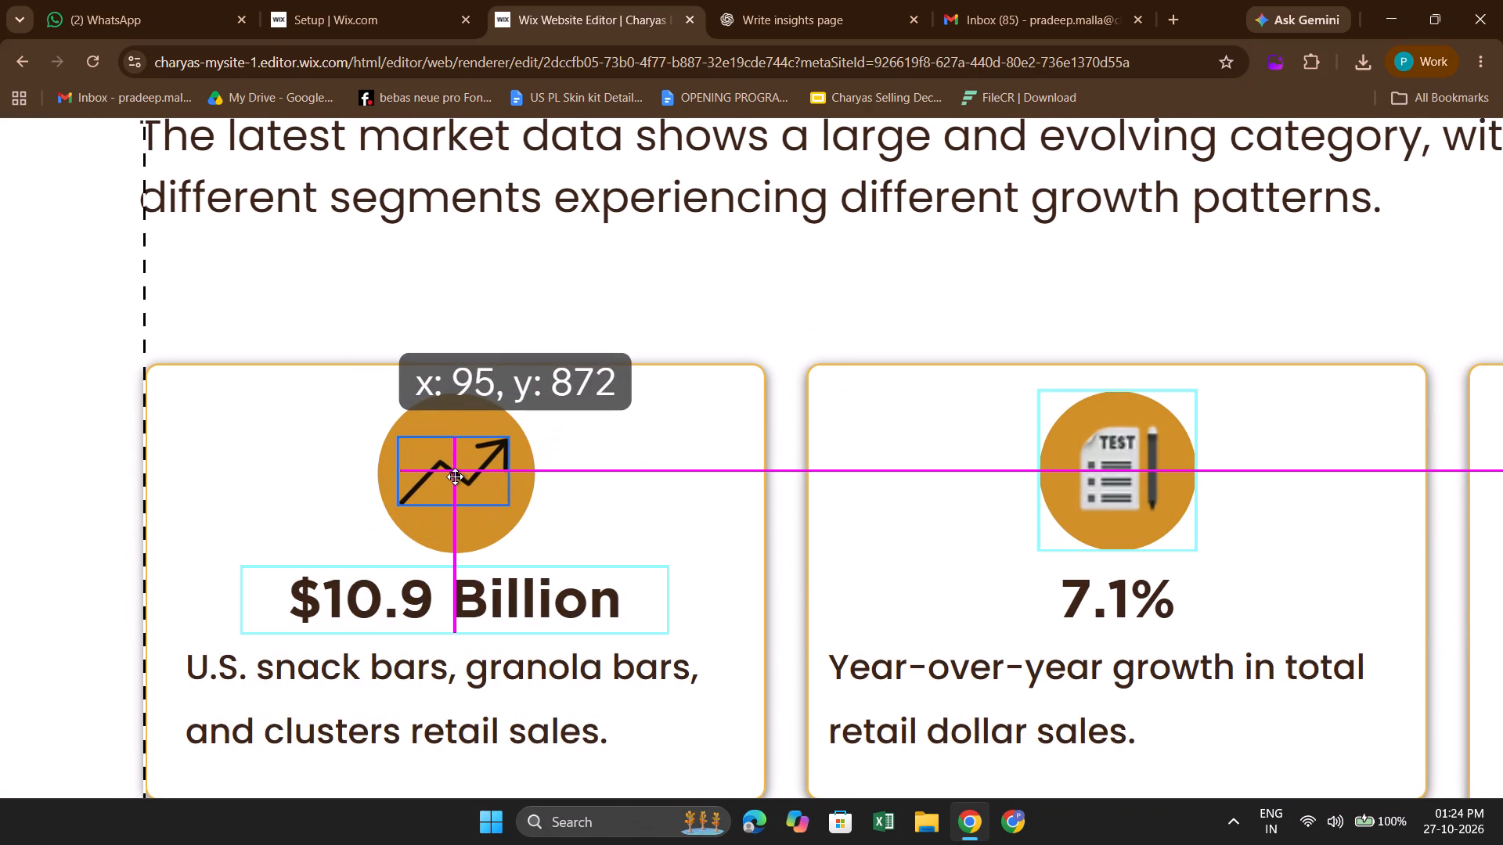
drag(455, 476, 458, 476)
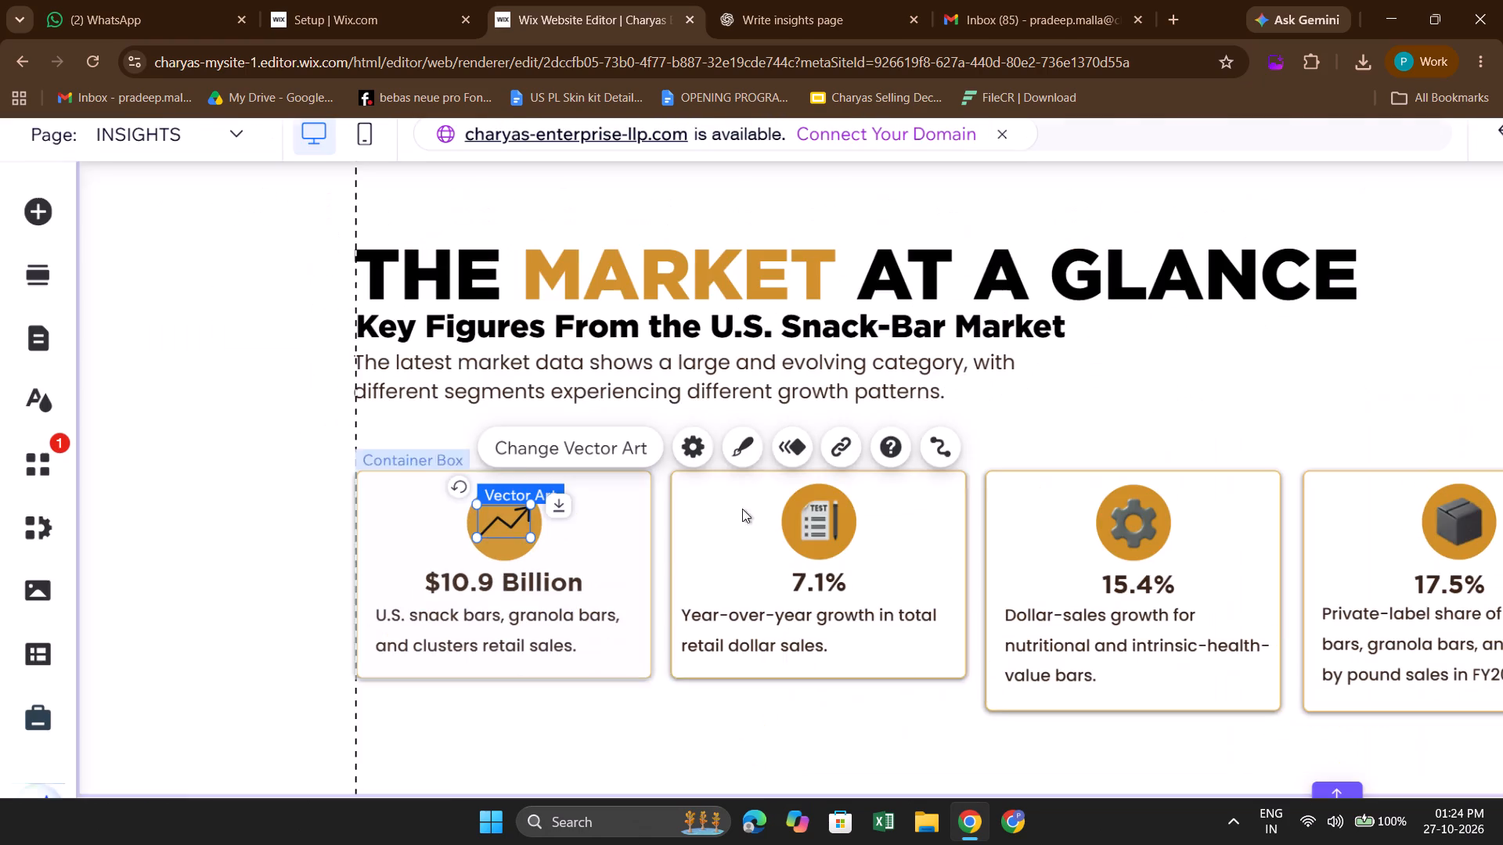
Check the 7.1% card's icon in the mockup and delete the document image from that card's gold circle.
click(751, 503)
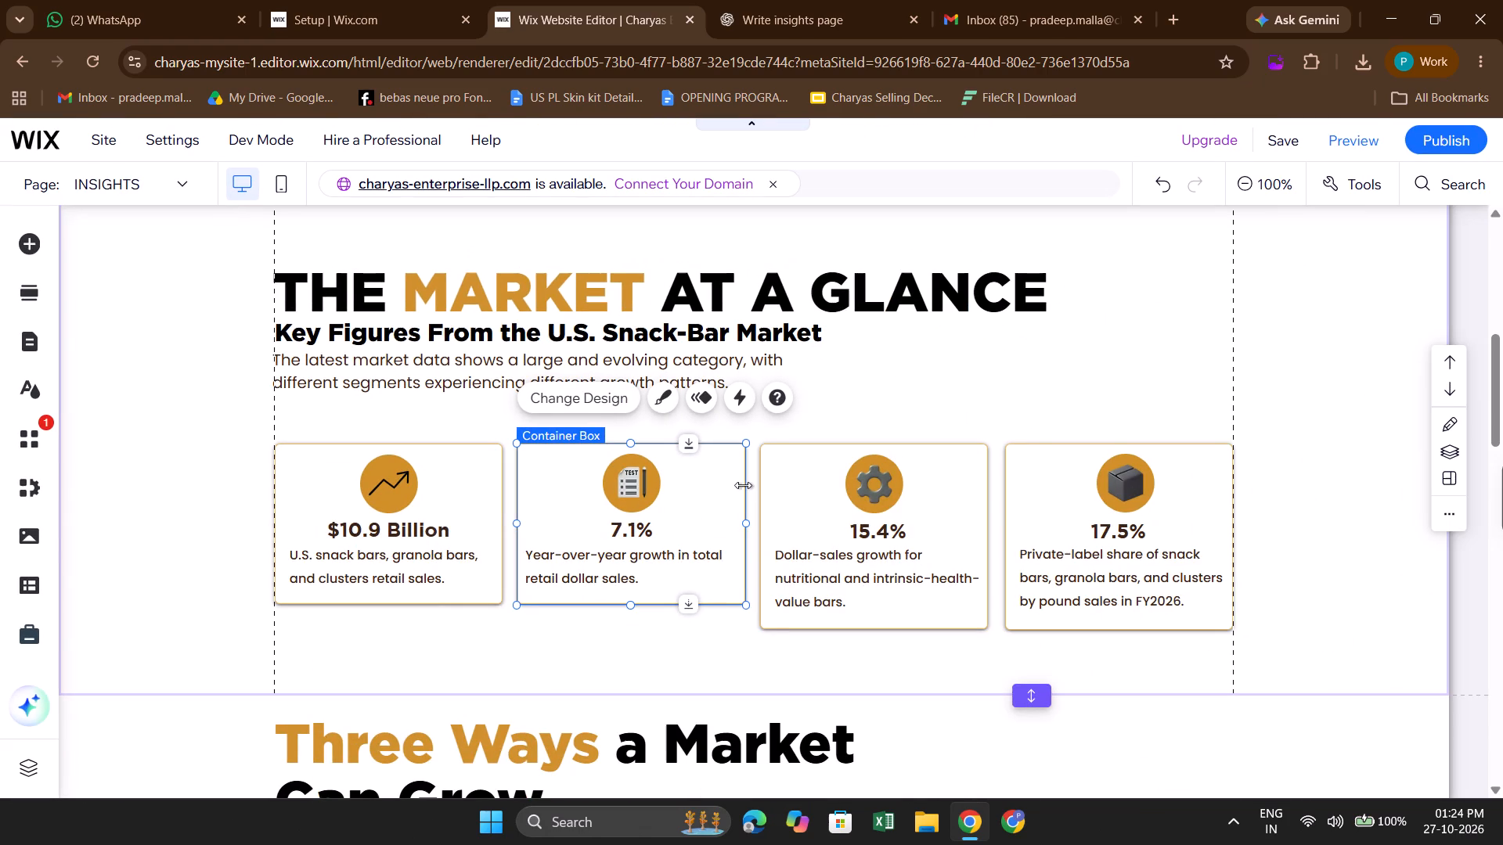
click(627, 486)
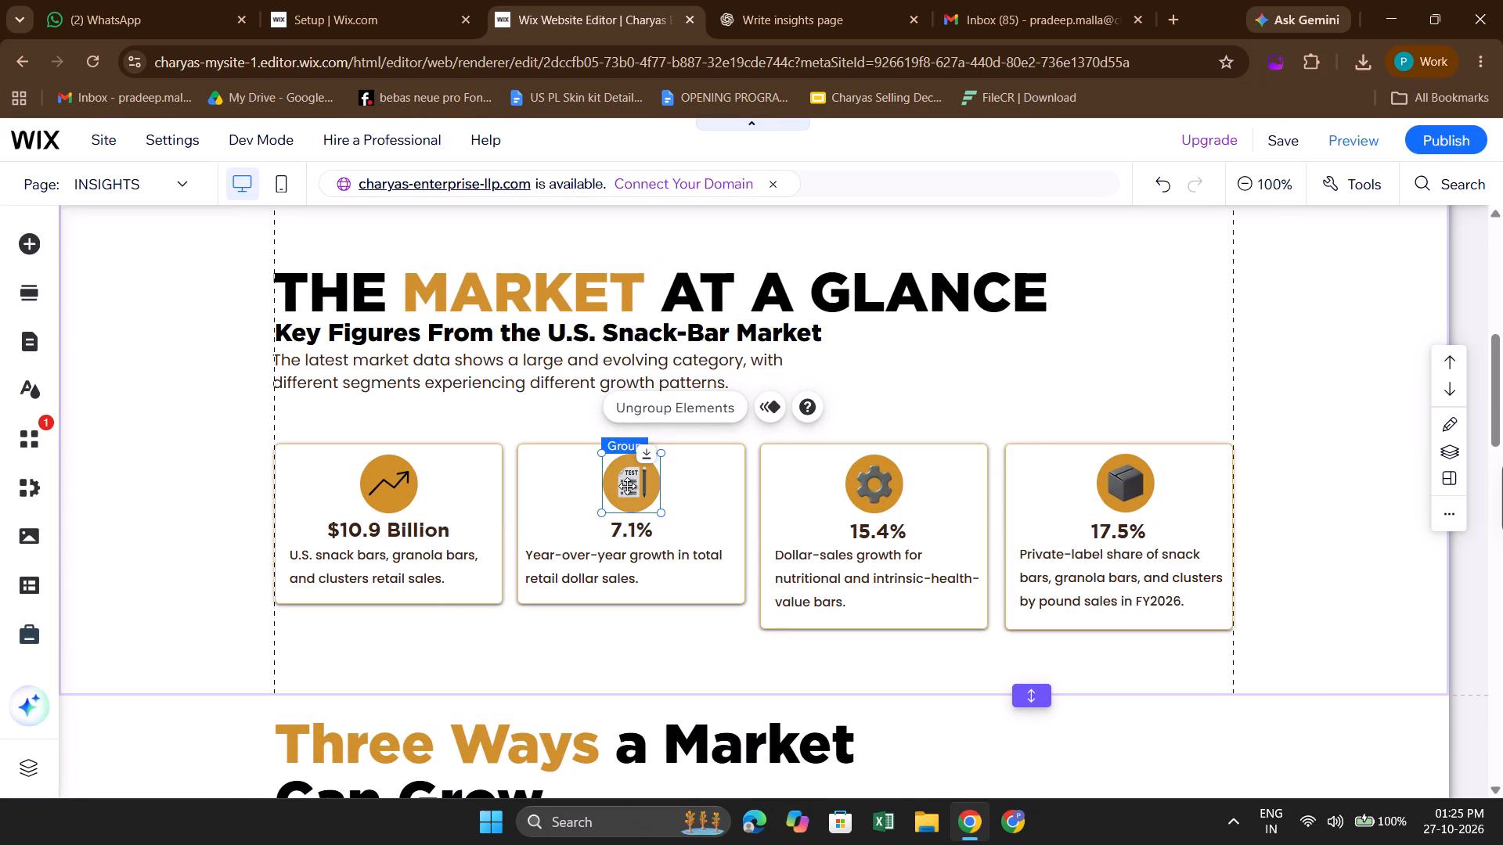
click(636, 480)
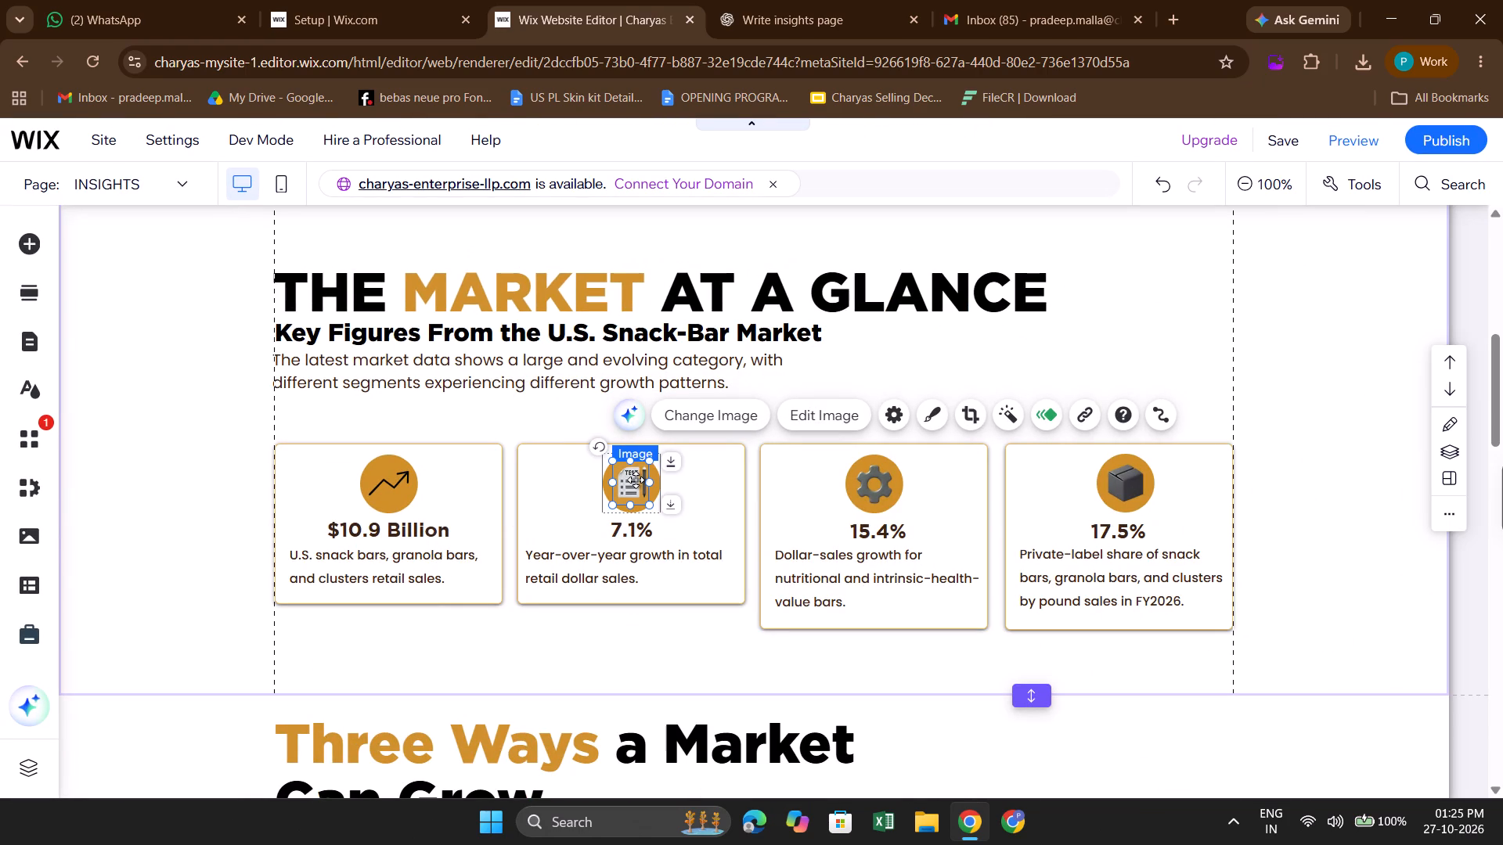
click(748, 2)
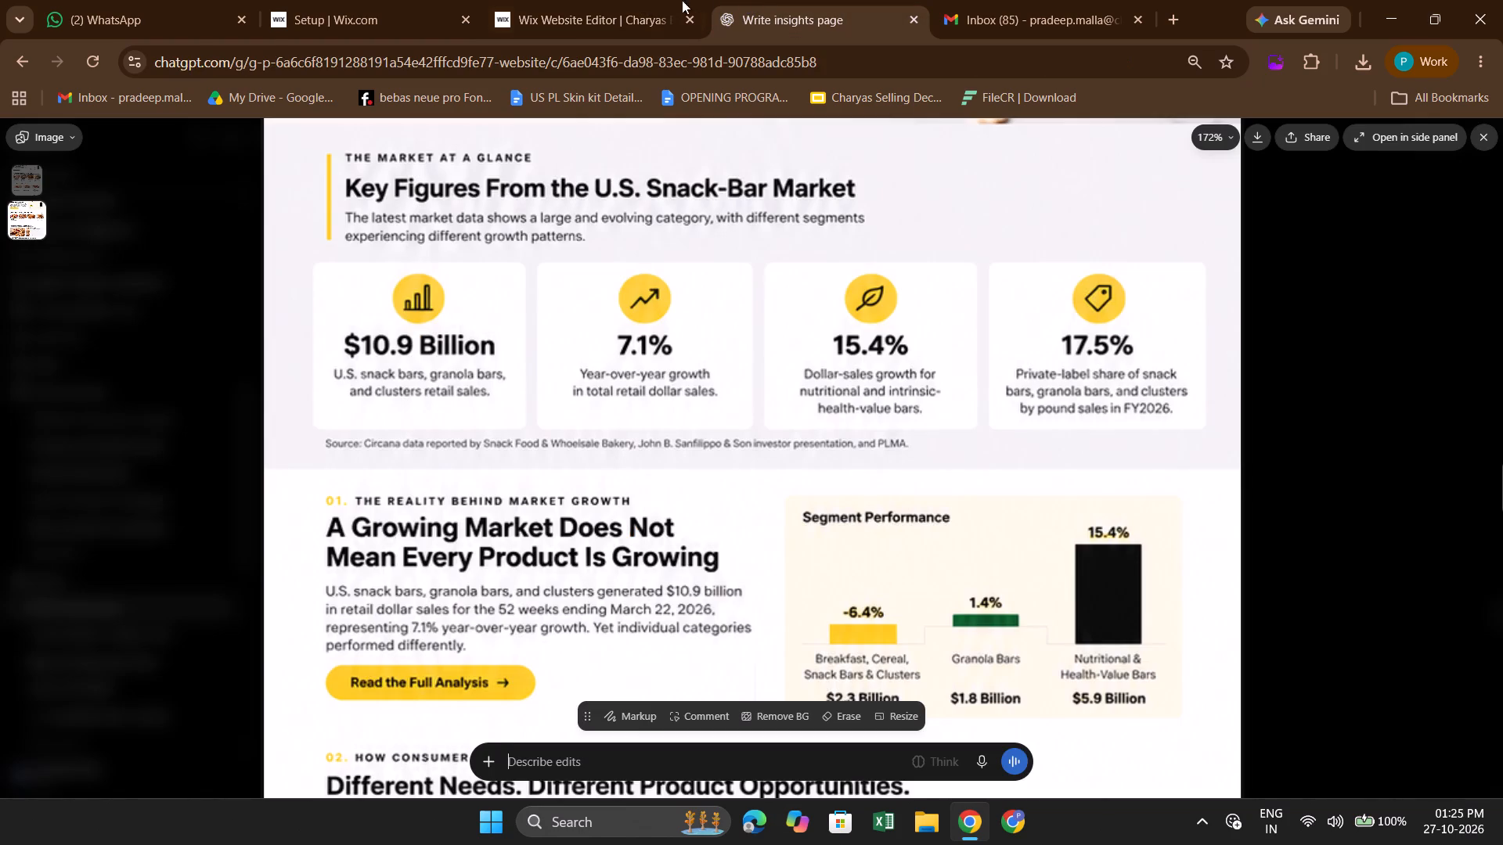
click(600, 6)
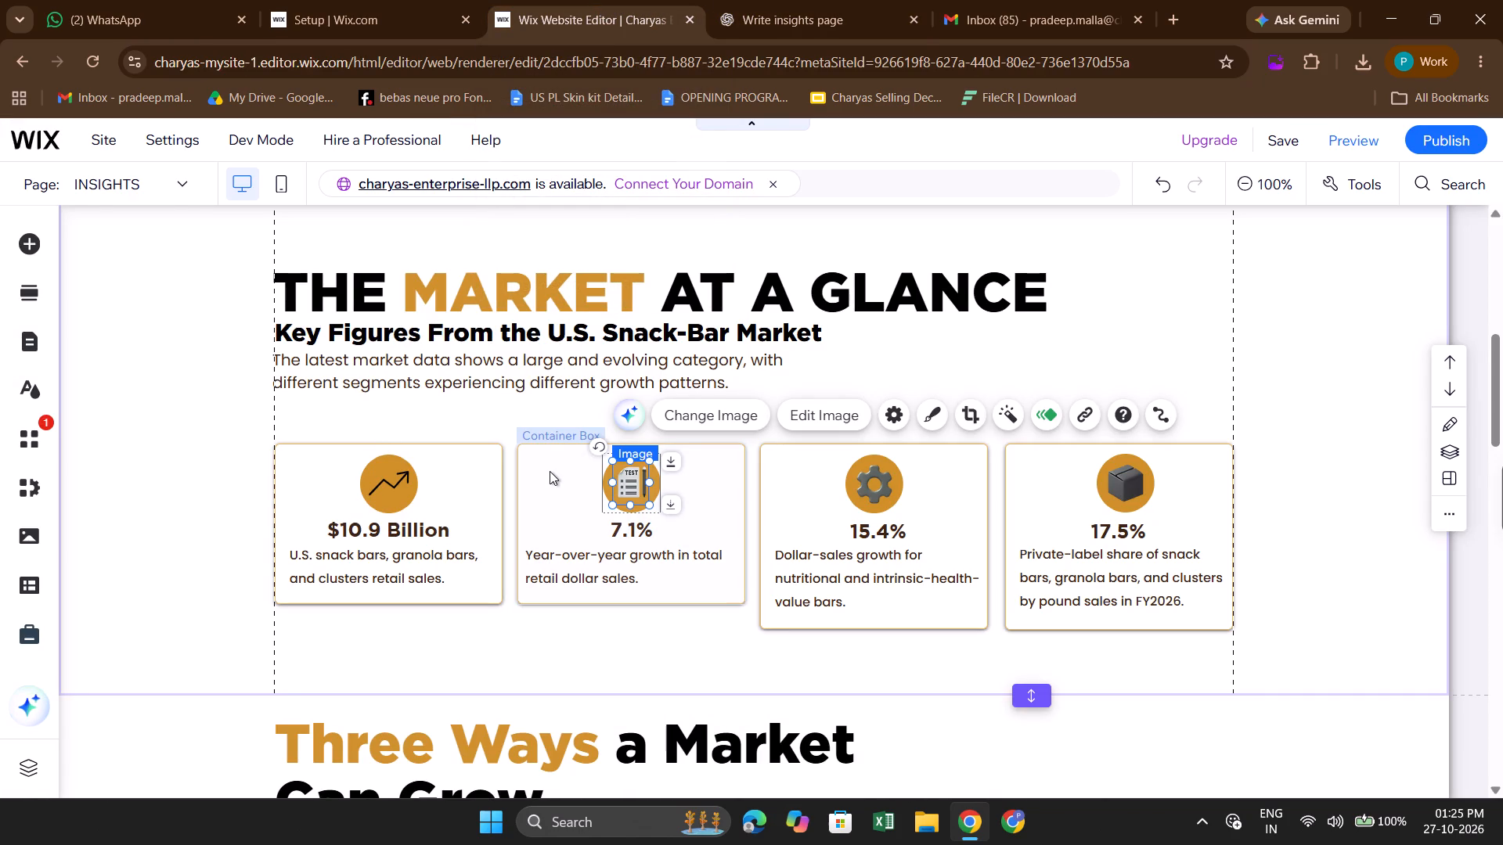
key(BackSpace)
Duplicate the $10.9 Billion card's trend arrow and place the copy centred in the 7.1% card's gold circle.
click(392, 479)
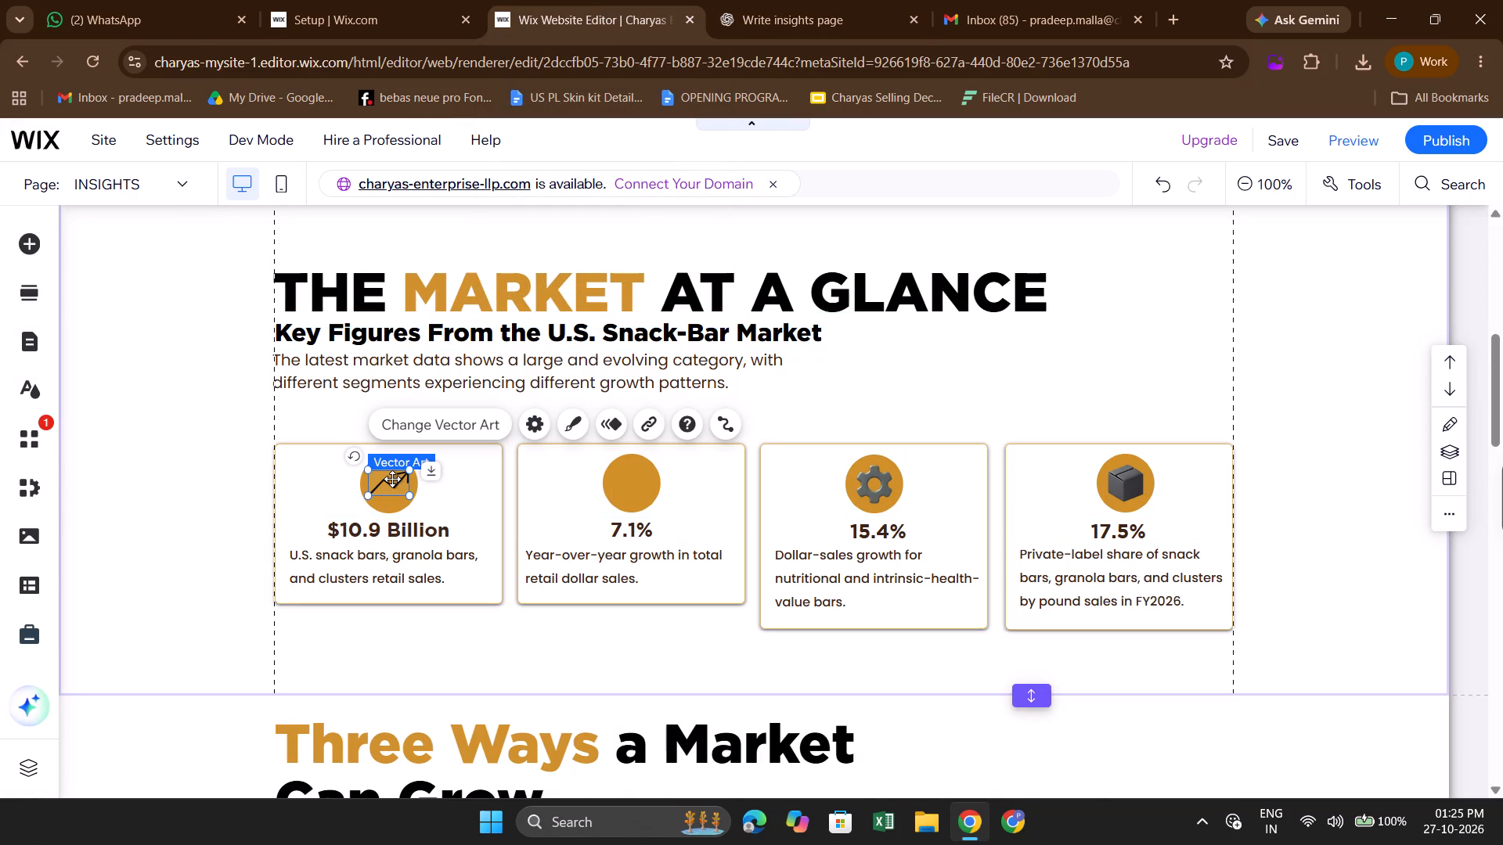
key(ctrl+d)
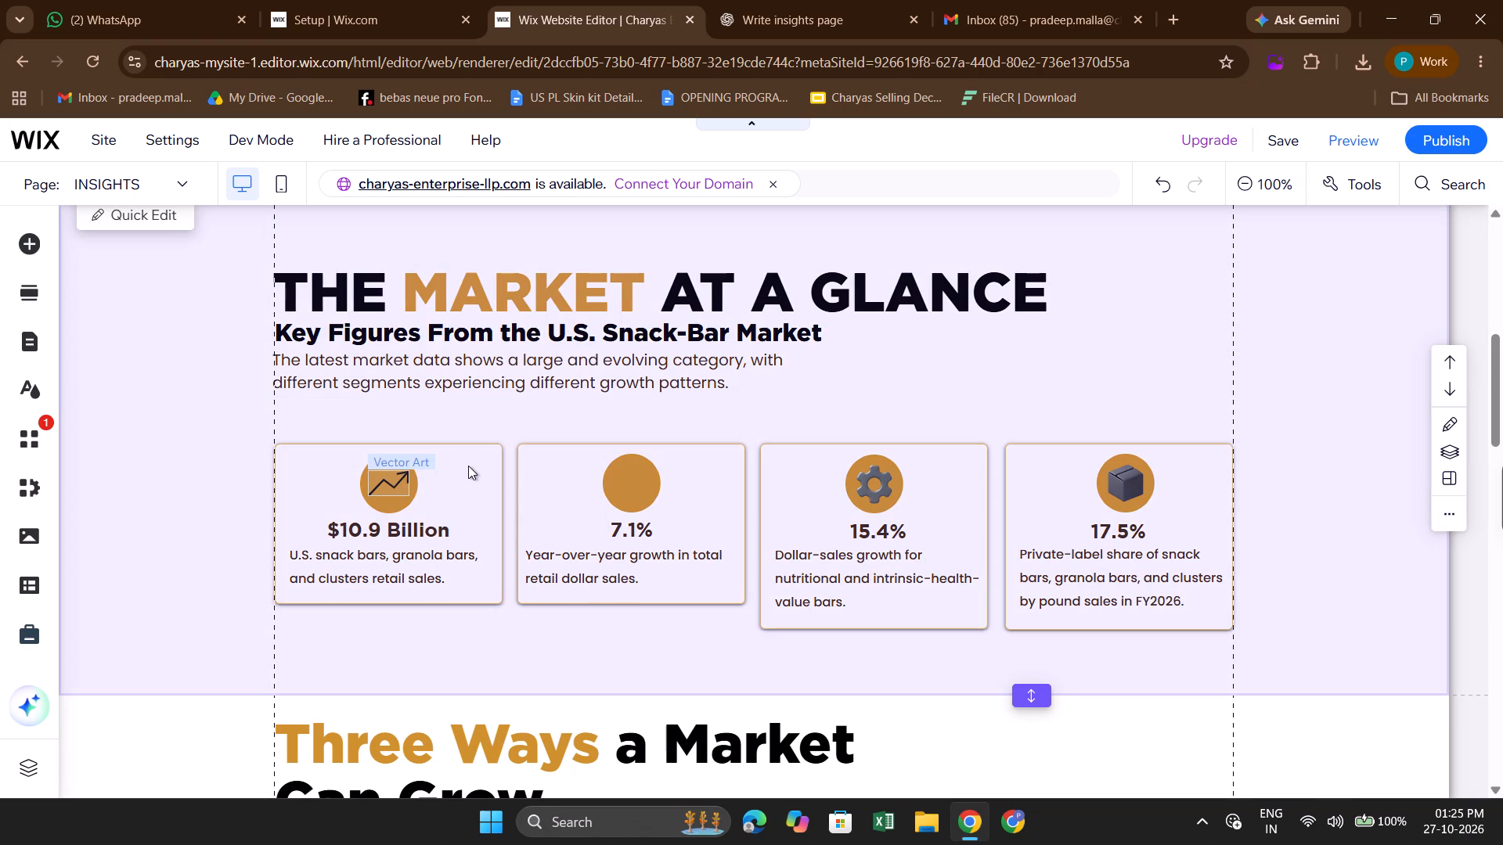
scroll(468, 466, up, 2)
scroll(468, 466, down, 2)
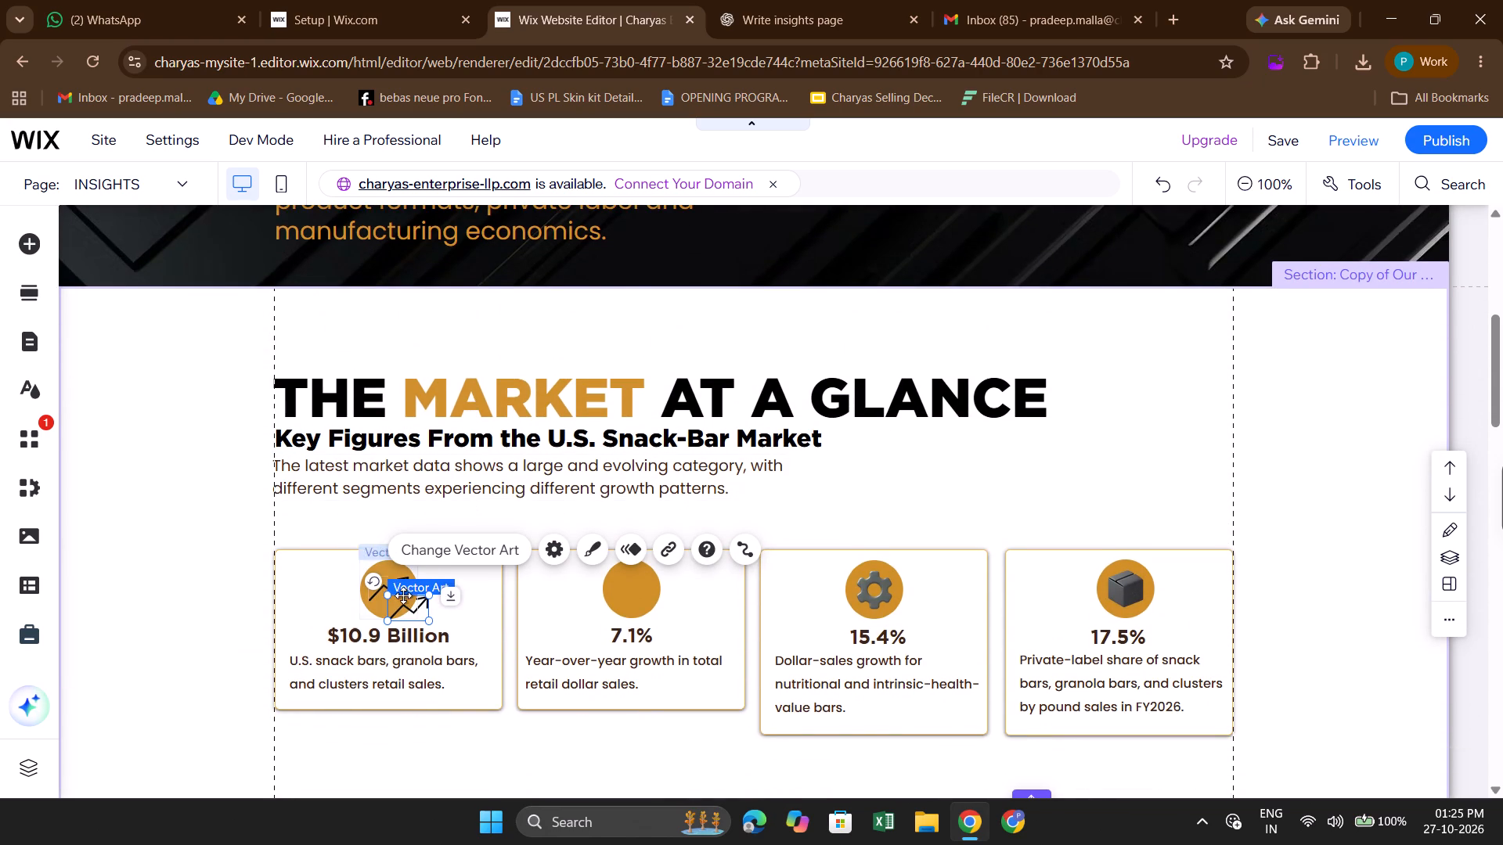
drag(417, 617, 639, 605)
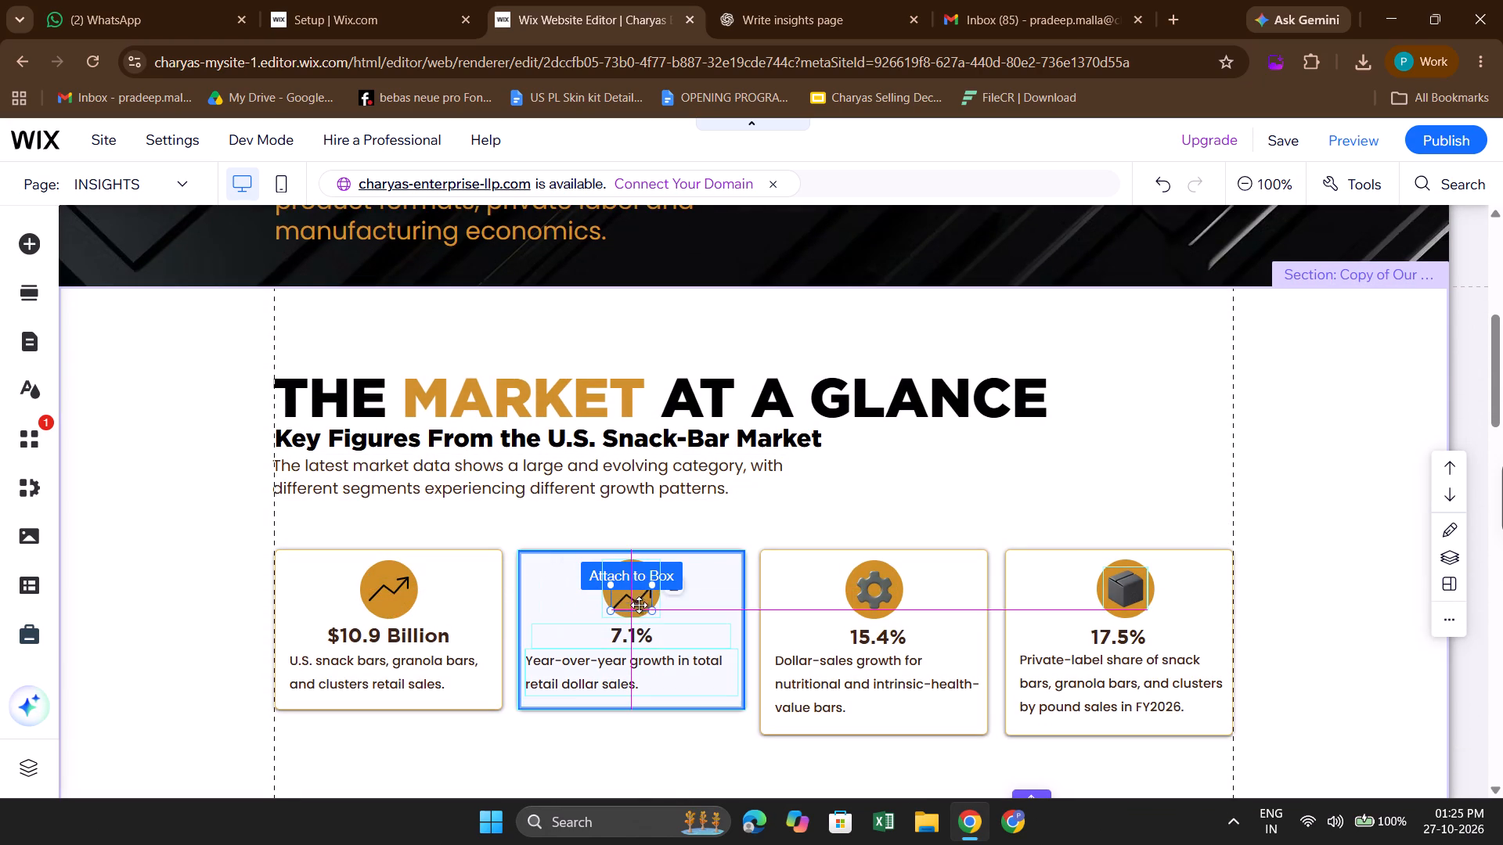
drag(639, 605, 643, 602)
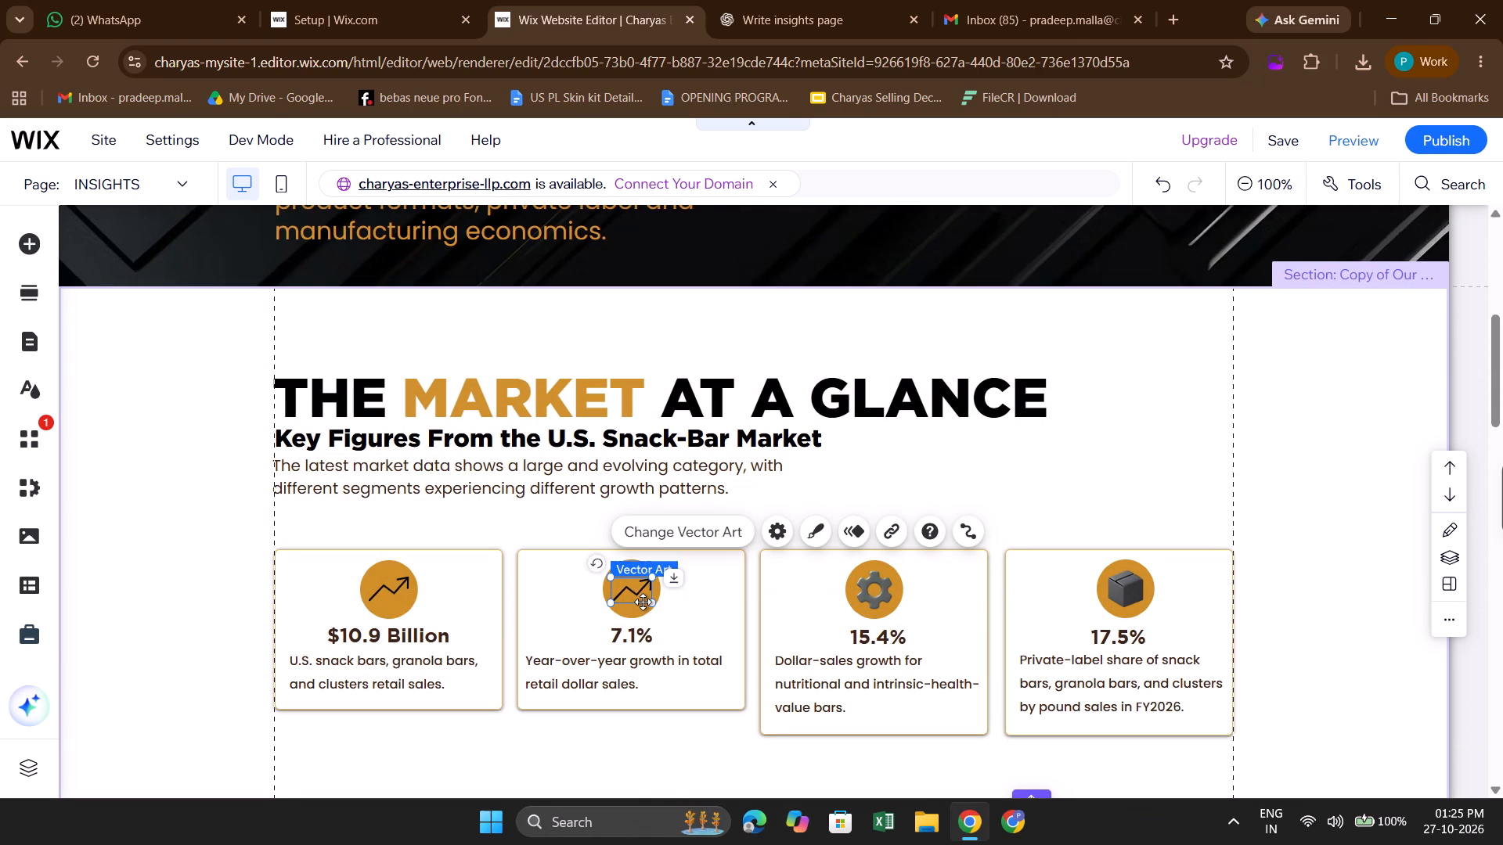
click(760, 581)
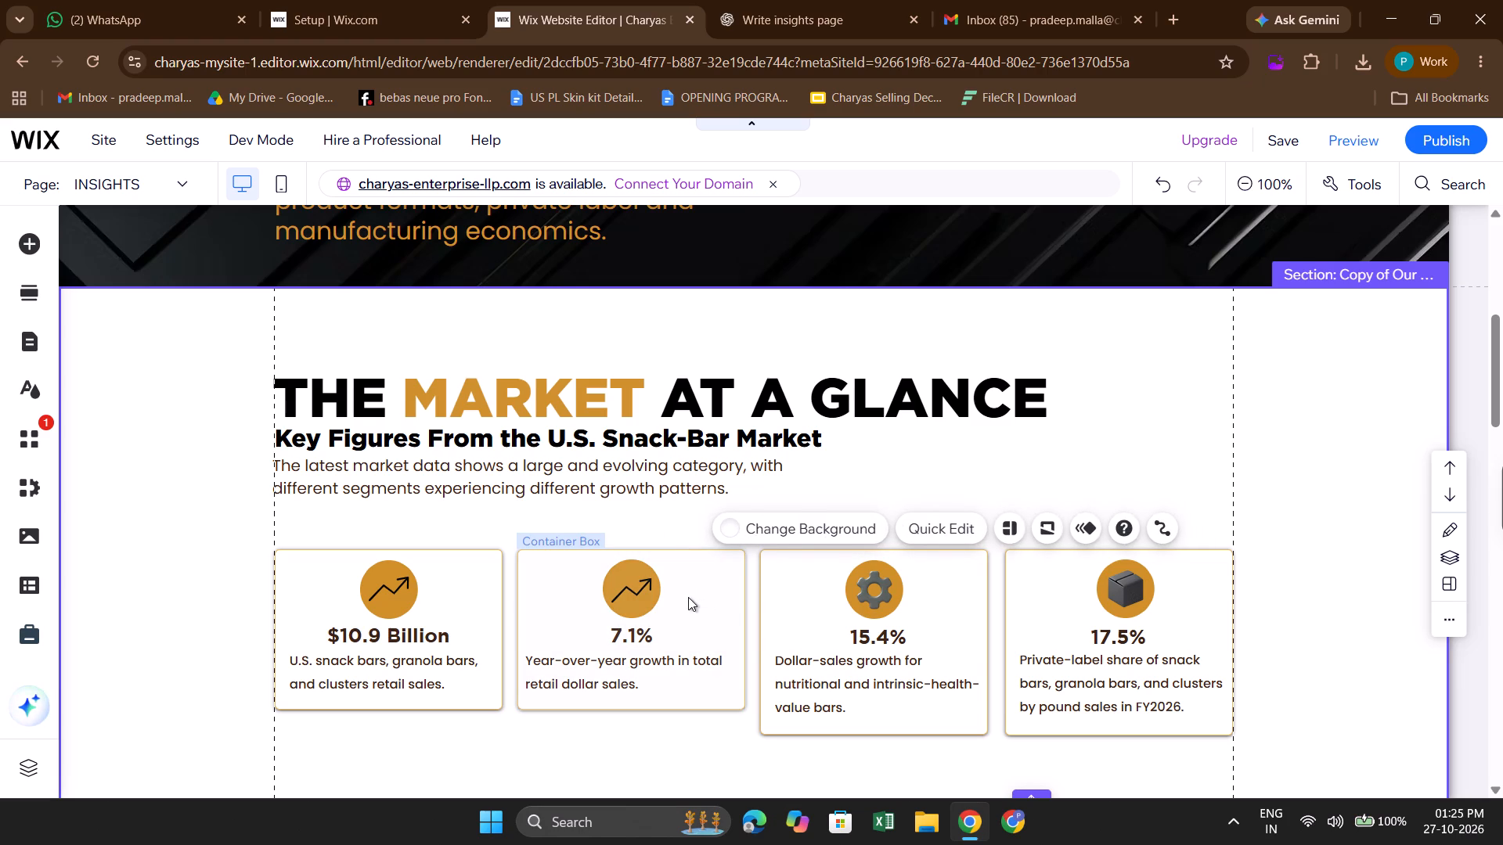
Check the mockup's $10.9 Billion icon and search the vector art for "bars" to replace that card's trend arrow.
scroll(688, 597, down, 1)
click(391, 567)
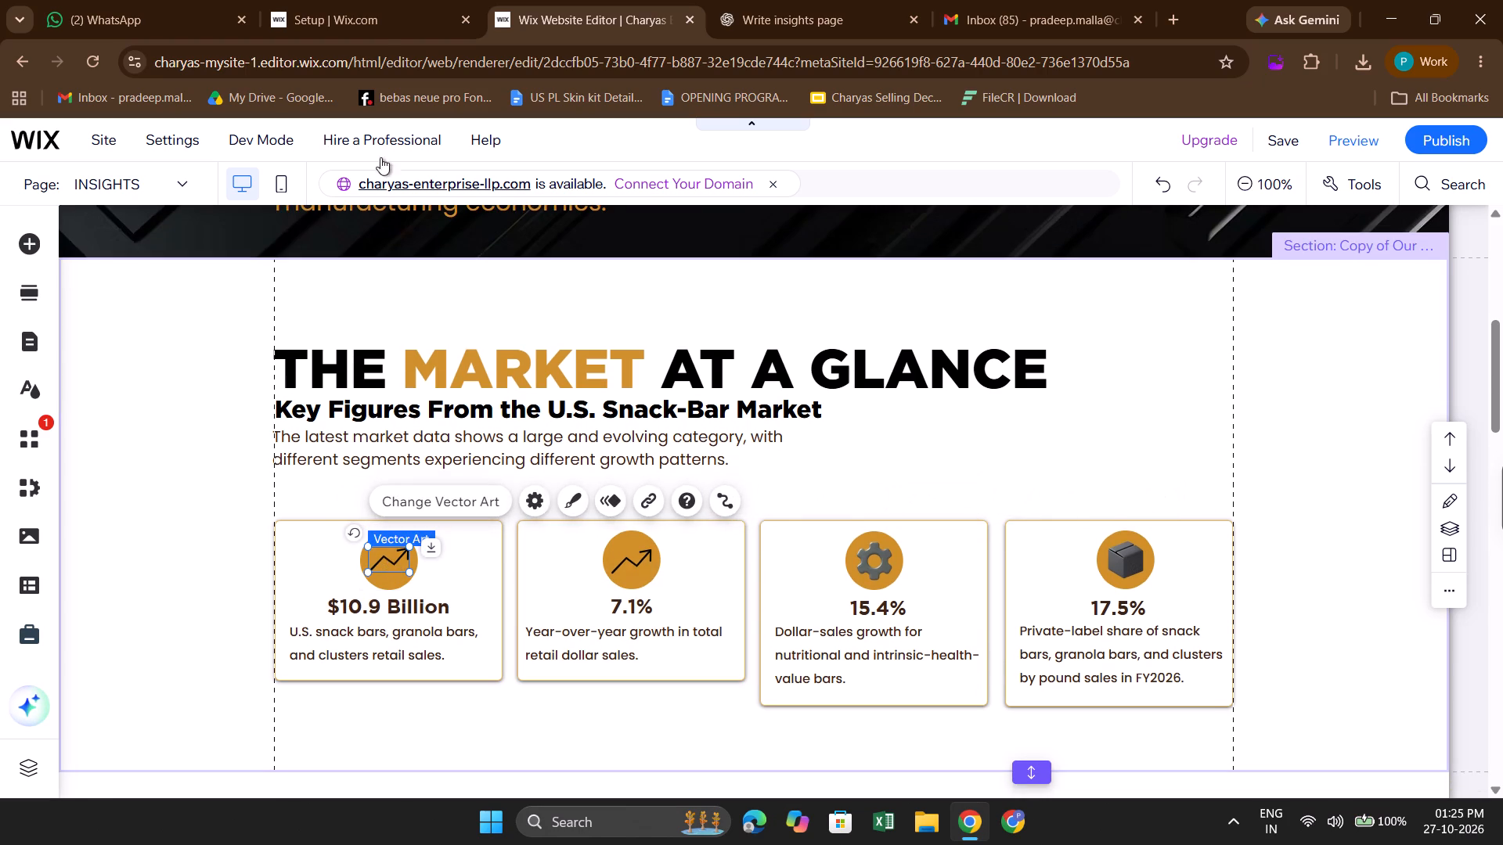
click(381, 38)
click(503, 0)
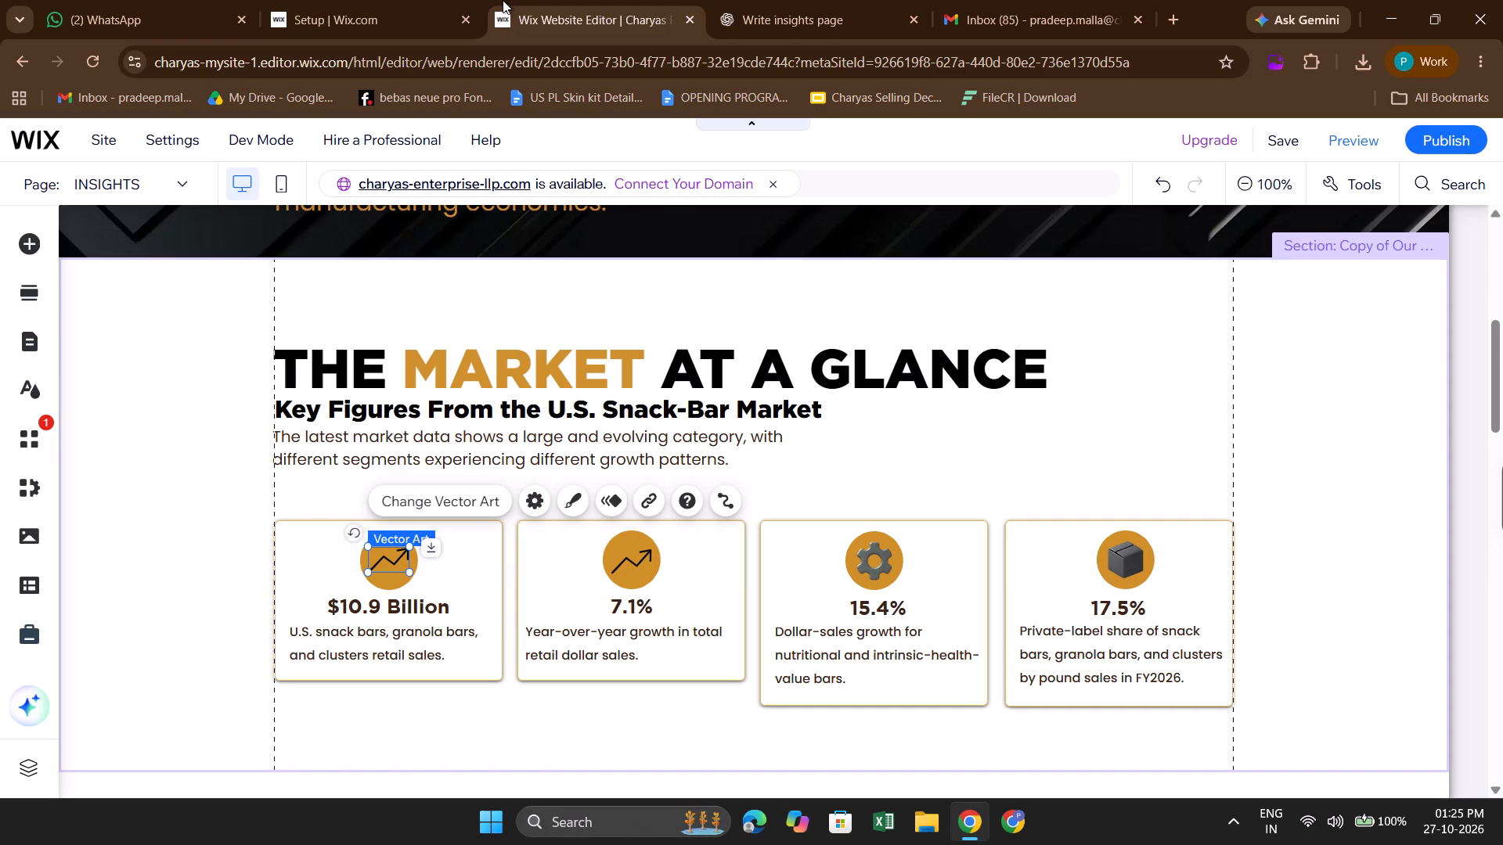
click(750, 0)
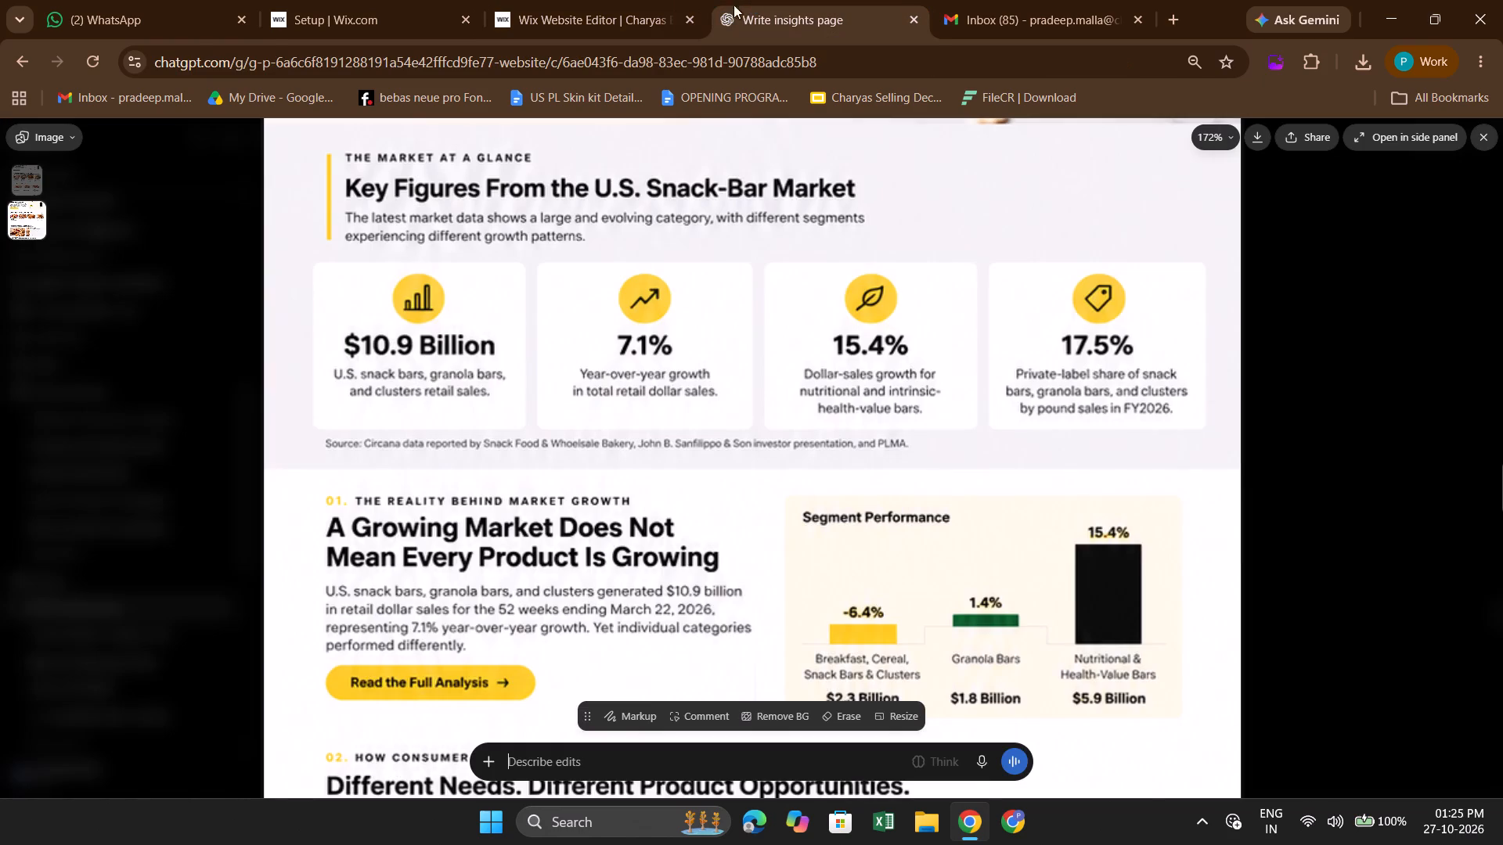
click(603, 5)
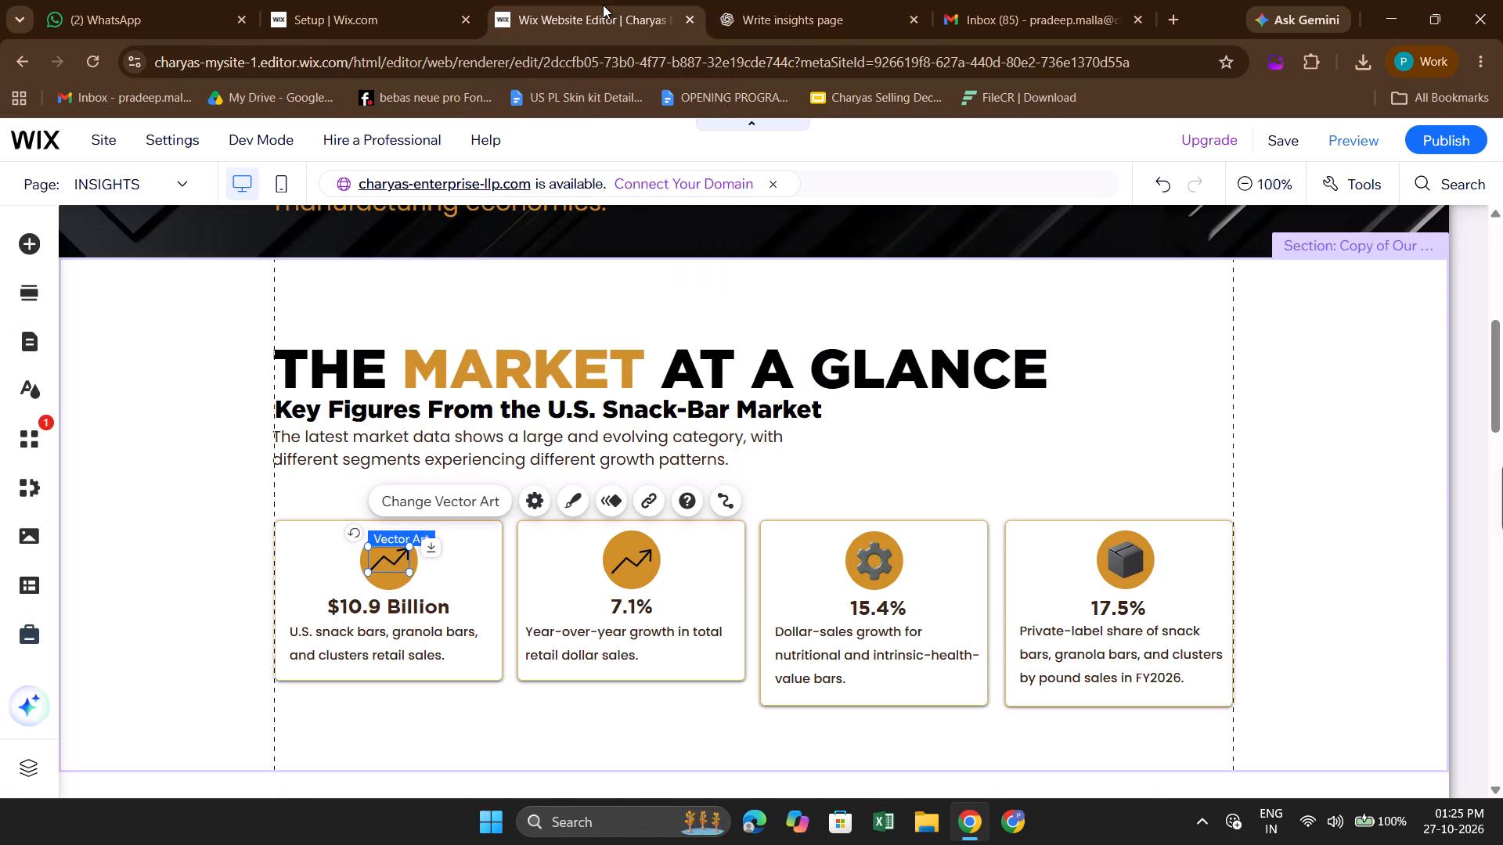
click(424, 504)
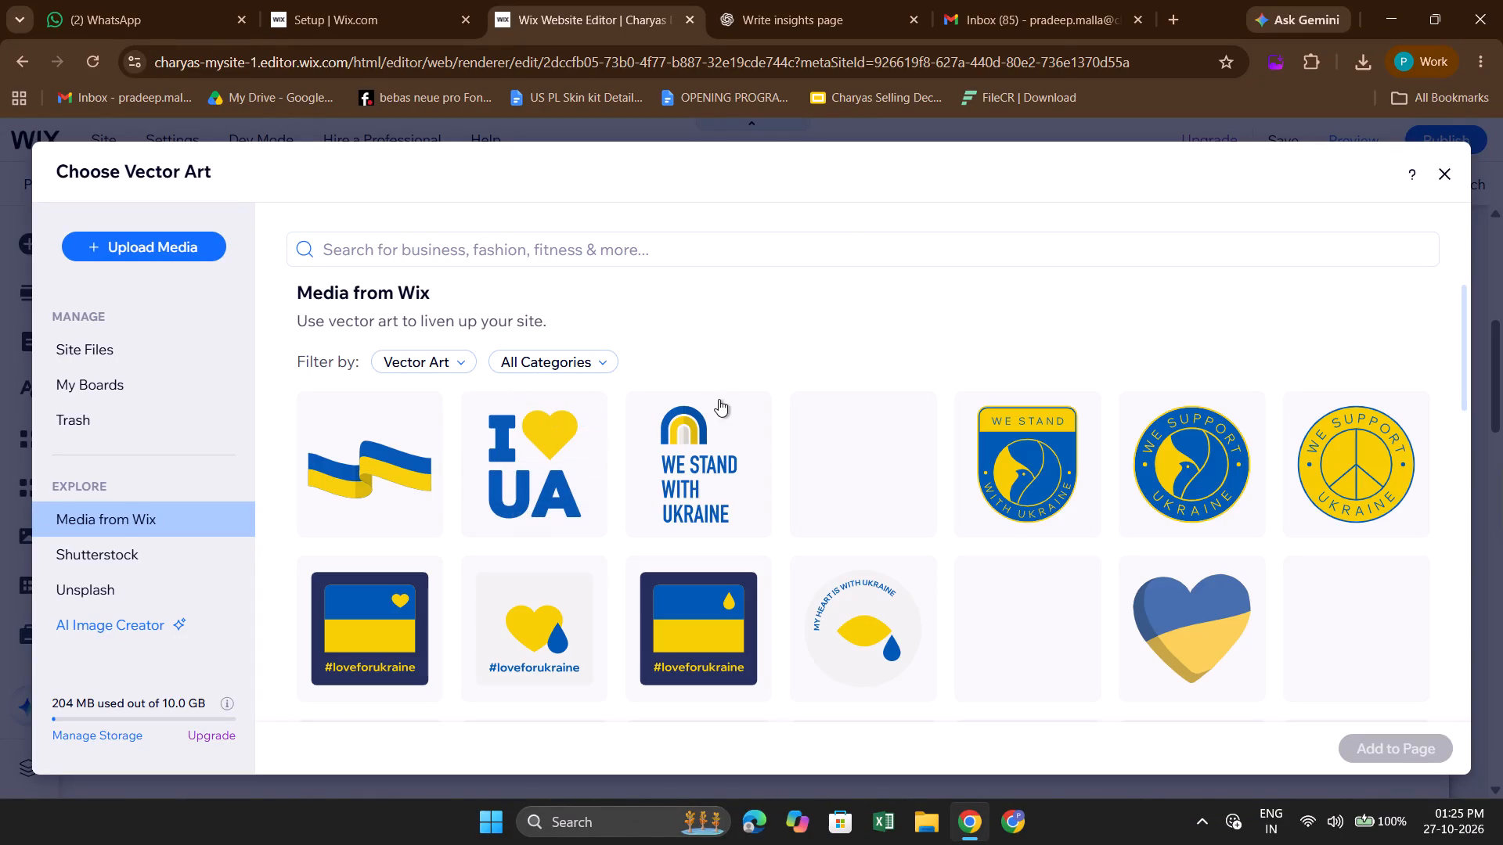
click(593, 248)
text(bars)
key(Return)
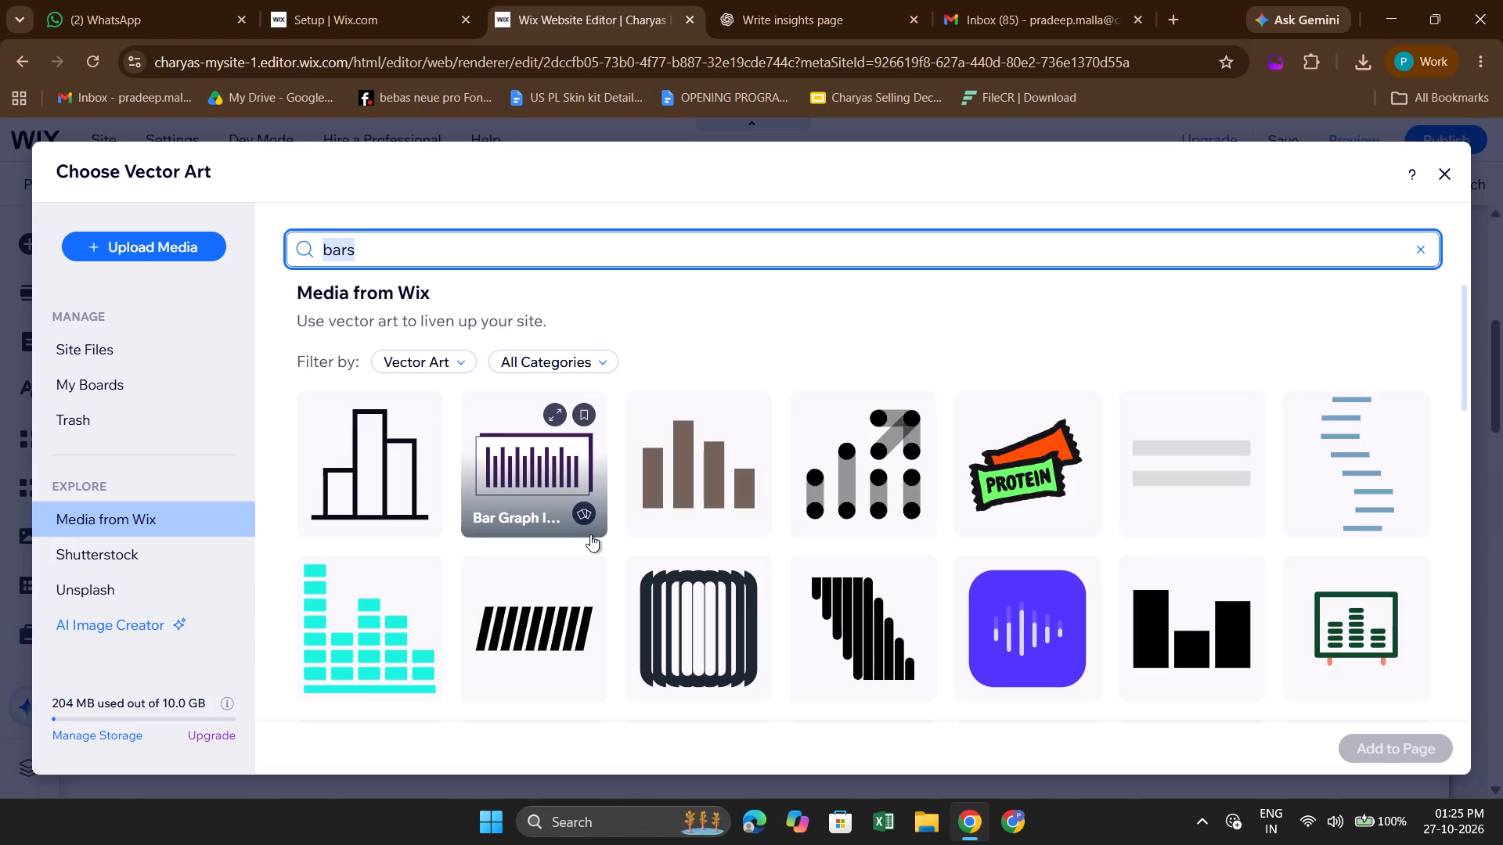
Browse the "bars" vector art results and replace the $10.9 Billion card's trend arrow with the blue bar and line chart.
scroll(666, 522, down, 1)
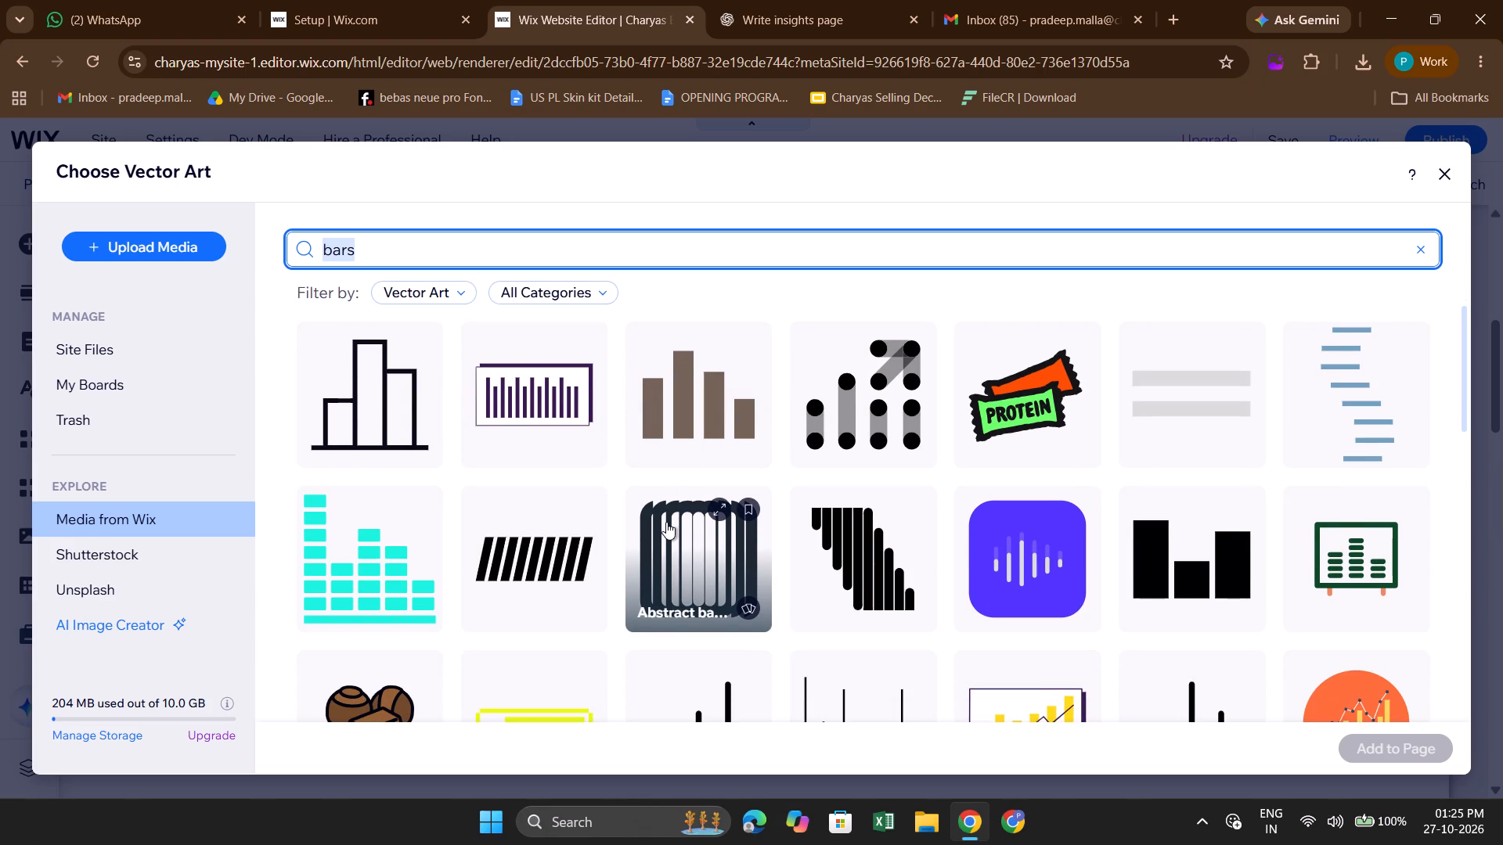
scroll(666, 522, down, 1)
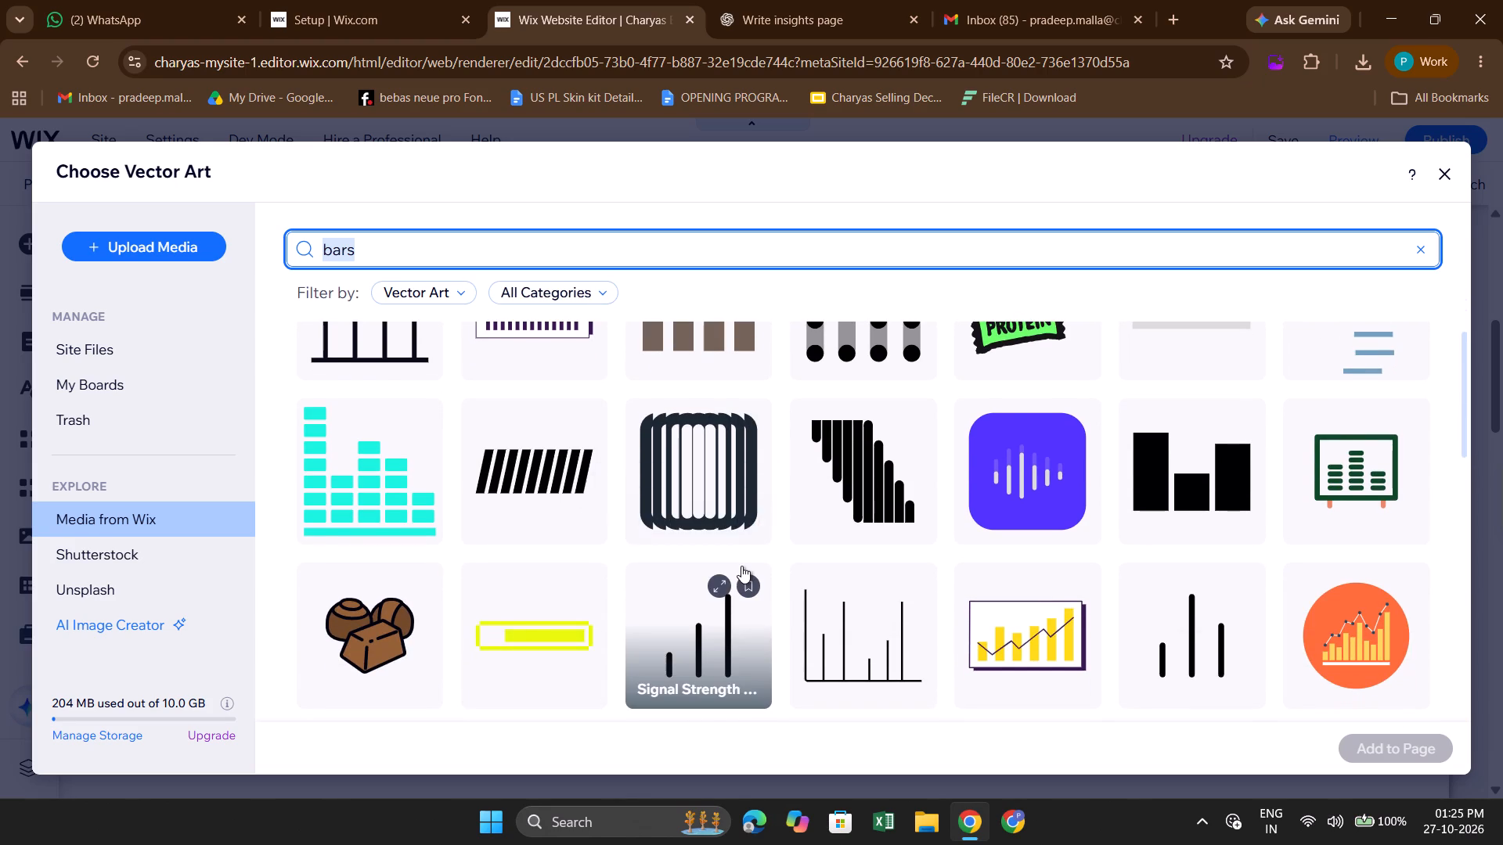
scroll(741, 566, down, 1)
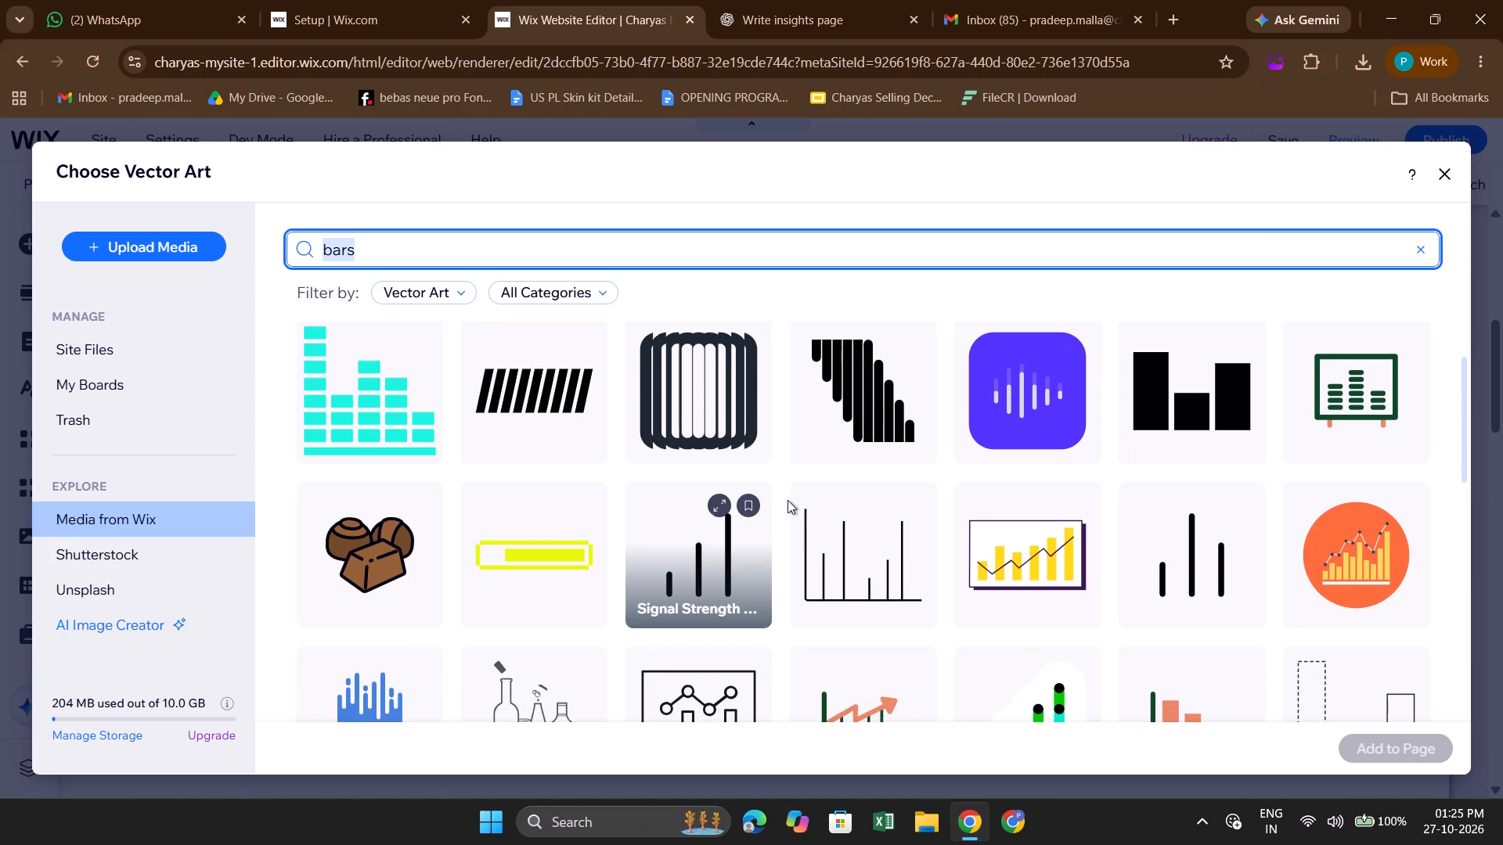
scroll(788, 500, down, 1)
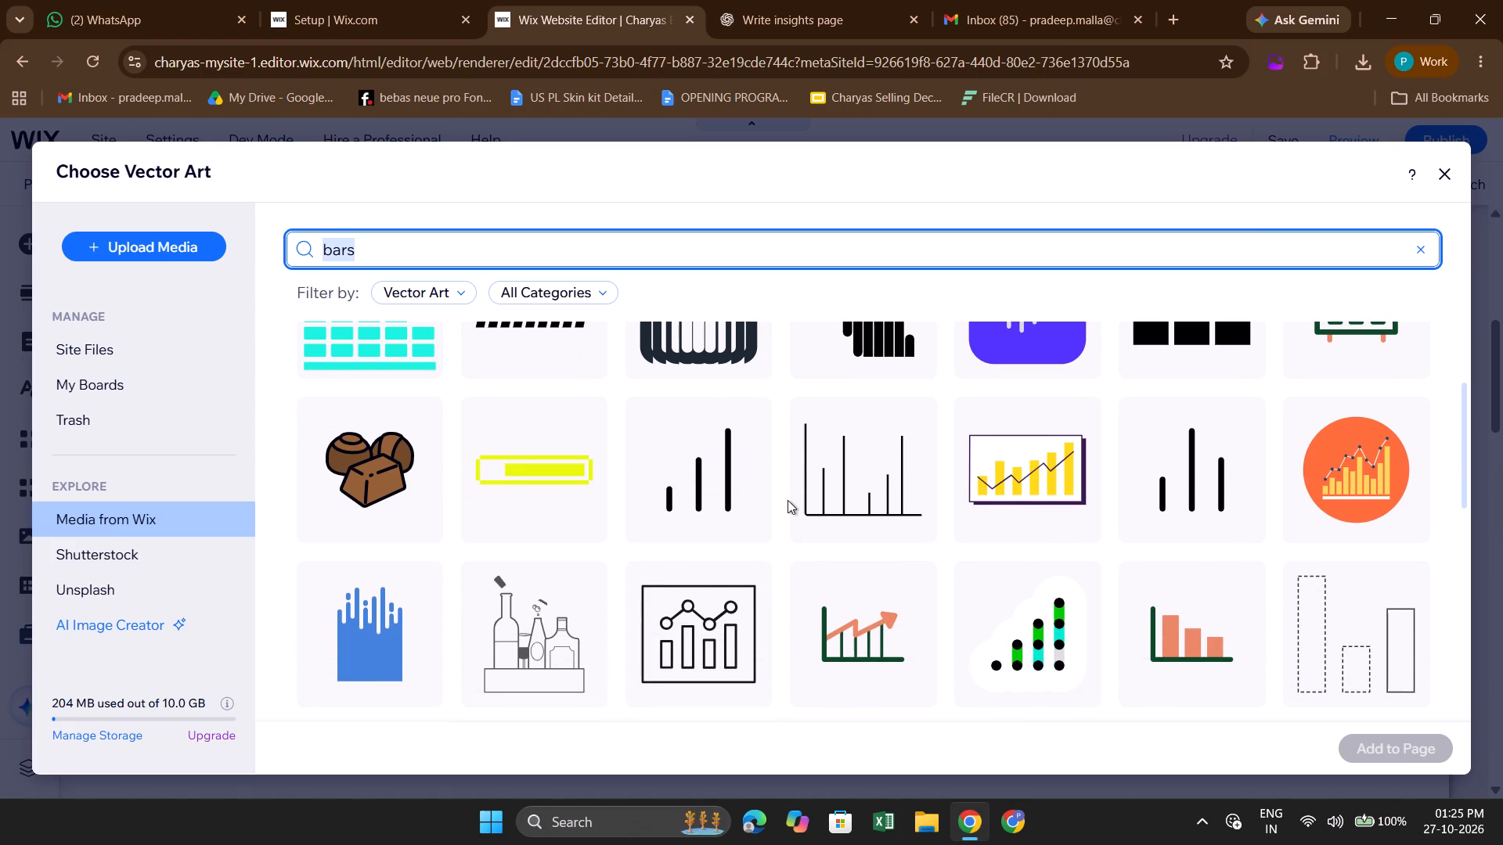
scroll(788, 500, down, 2)
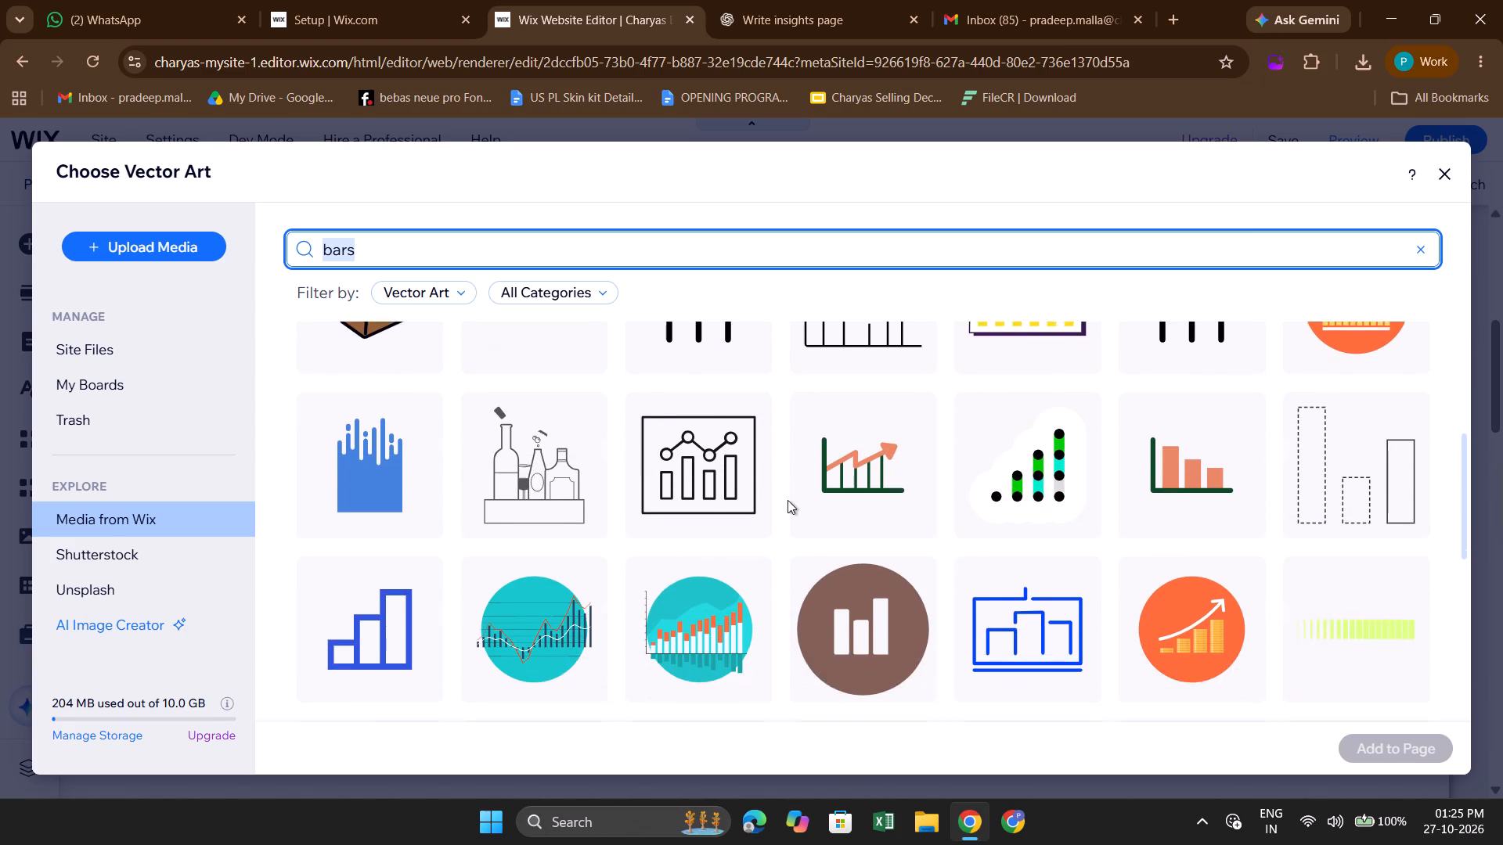
scroll(788, 500, down, 1)
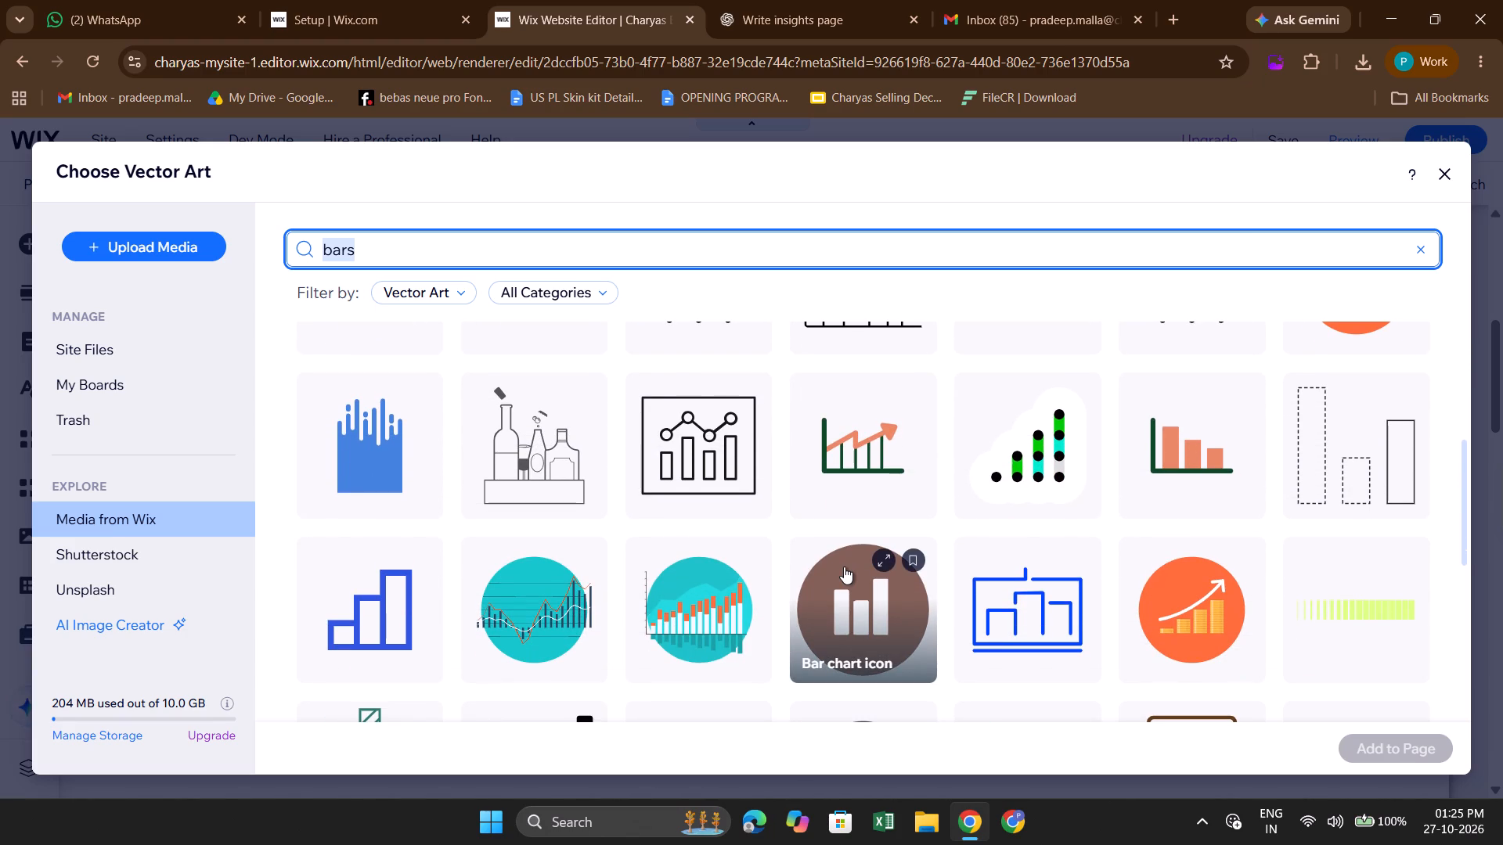
scroll(940, 548, down, 1)
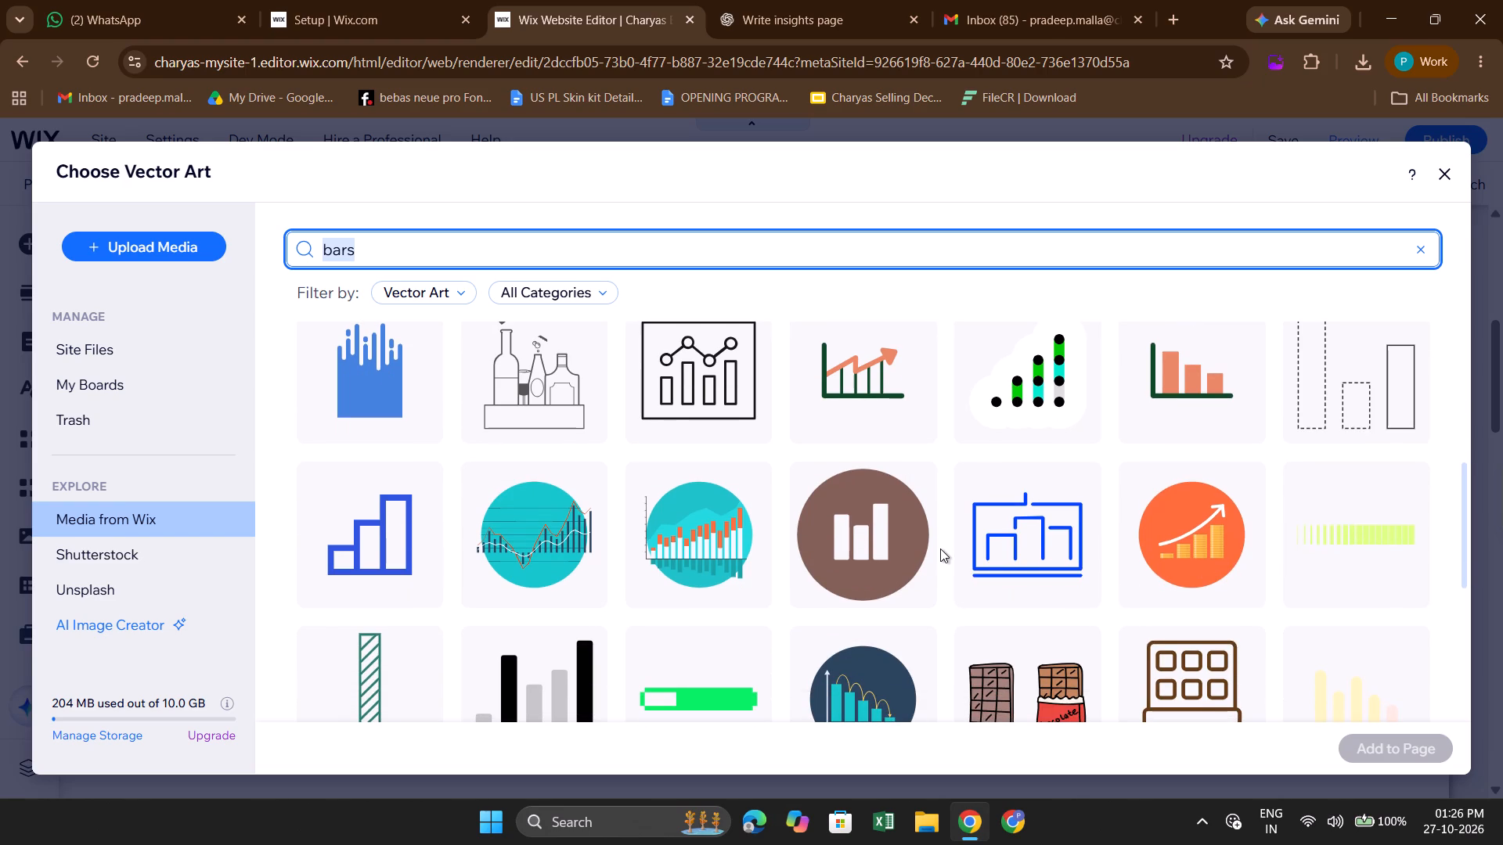
scroll(940, 548, down, 1)
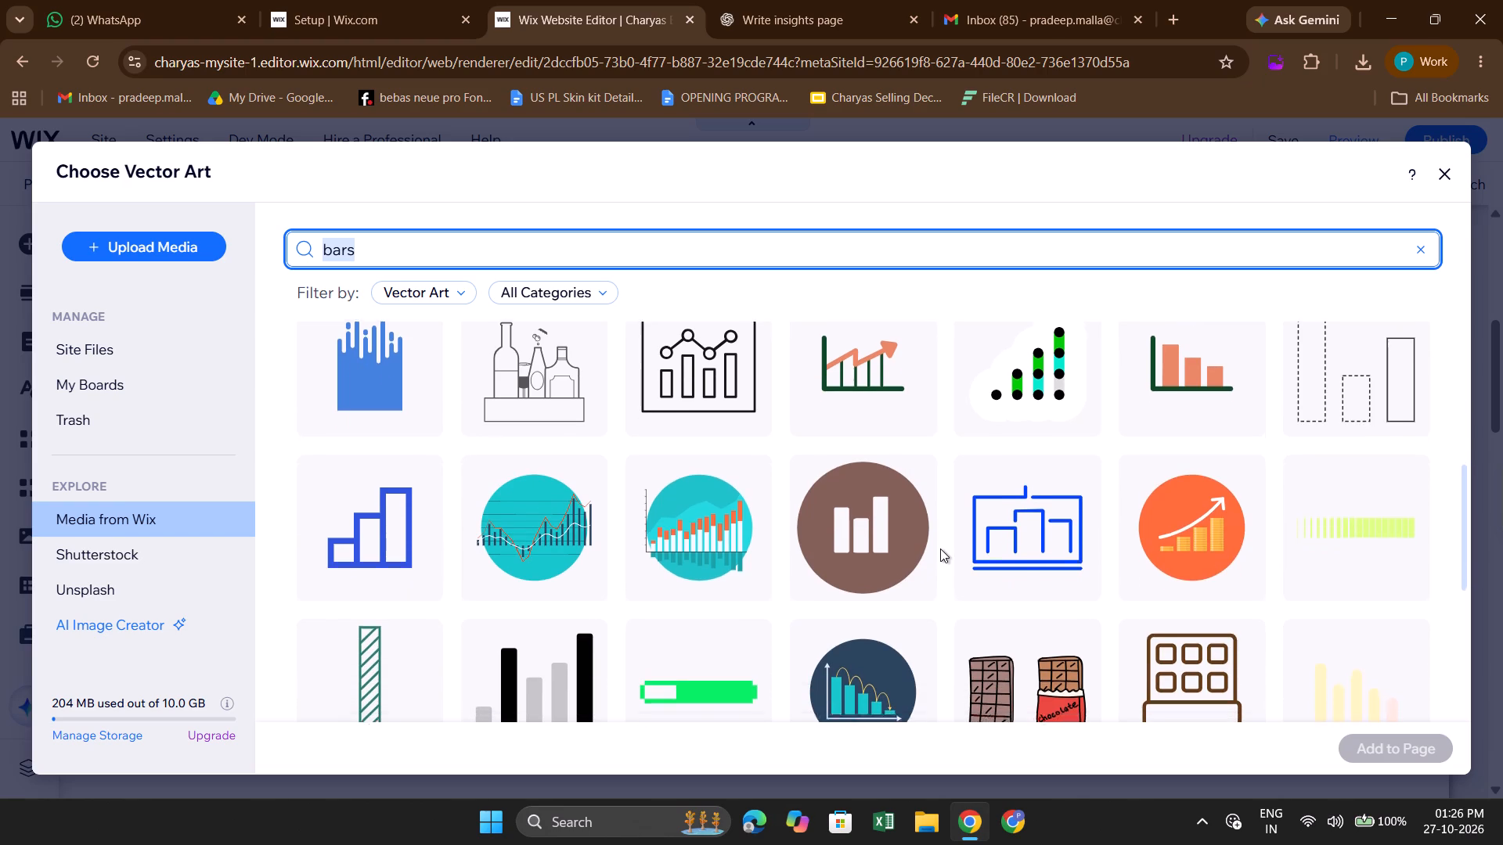
scroll(940, 548, down, 1)
scroll(1046, 581, down, 2)
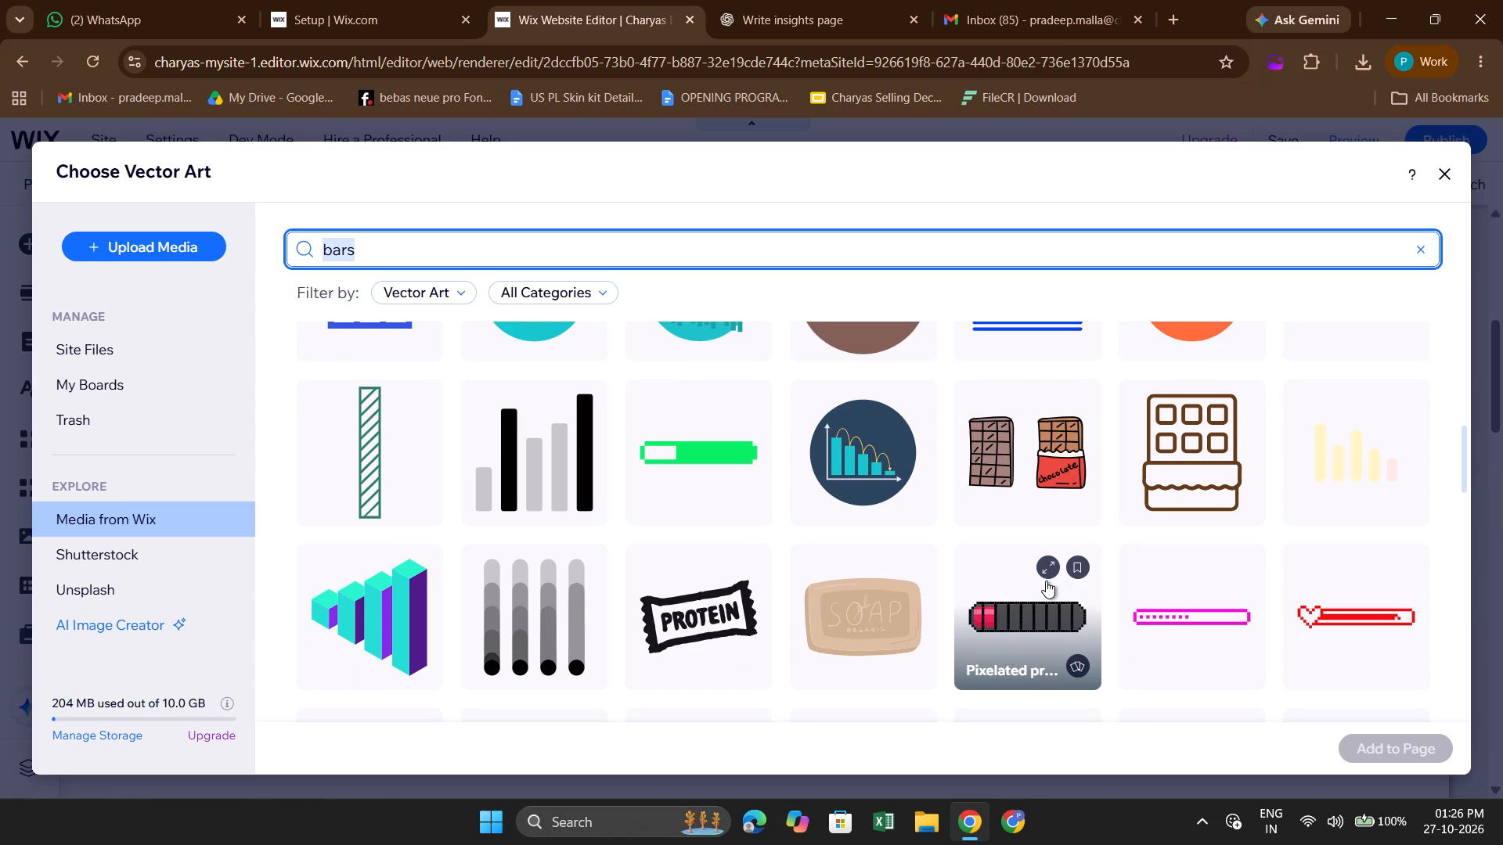
scroll(773, 651, down, 2)
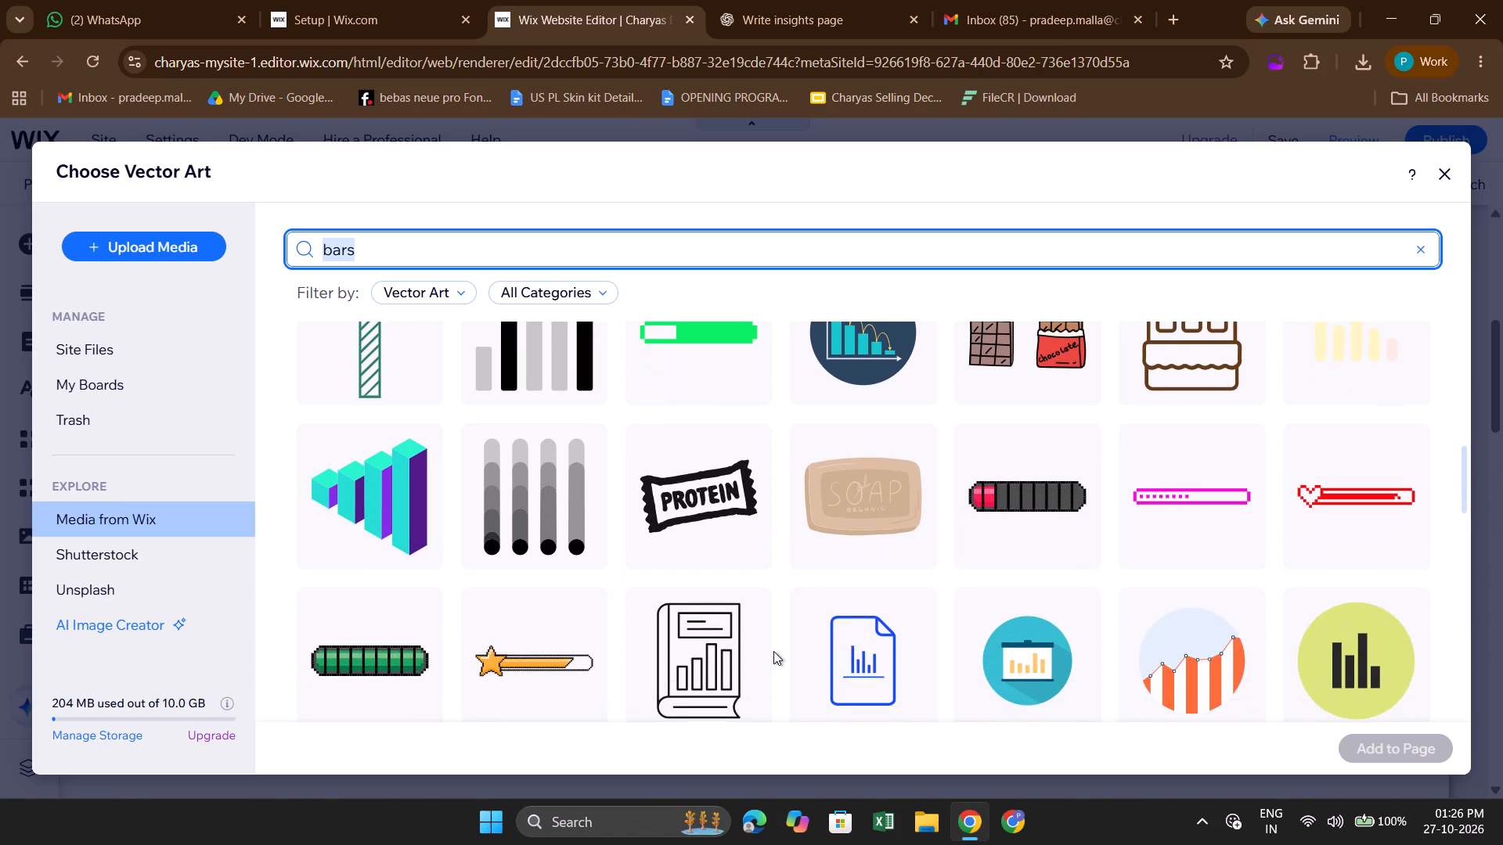
scroll(773, 651, down, 1)
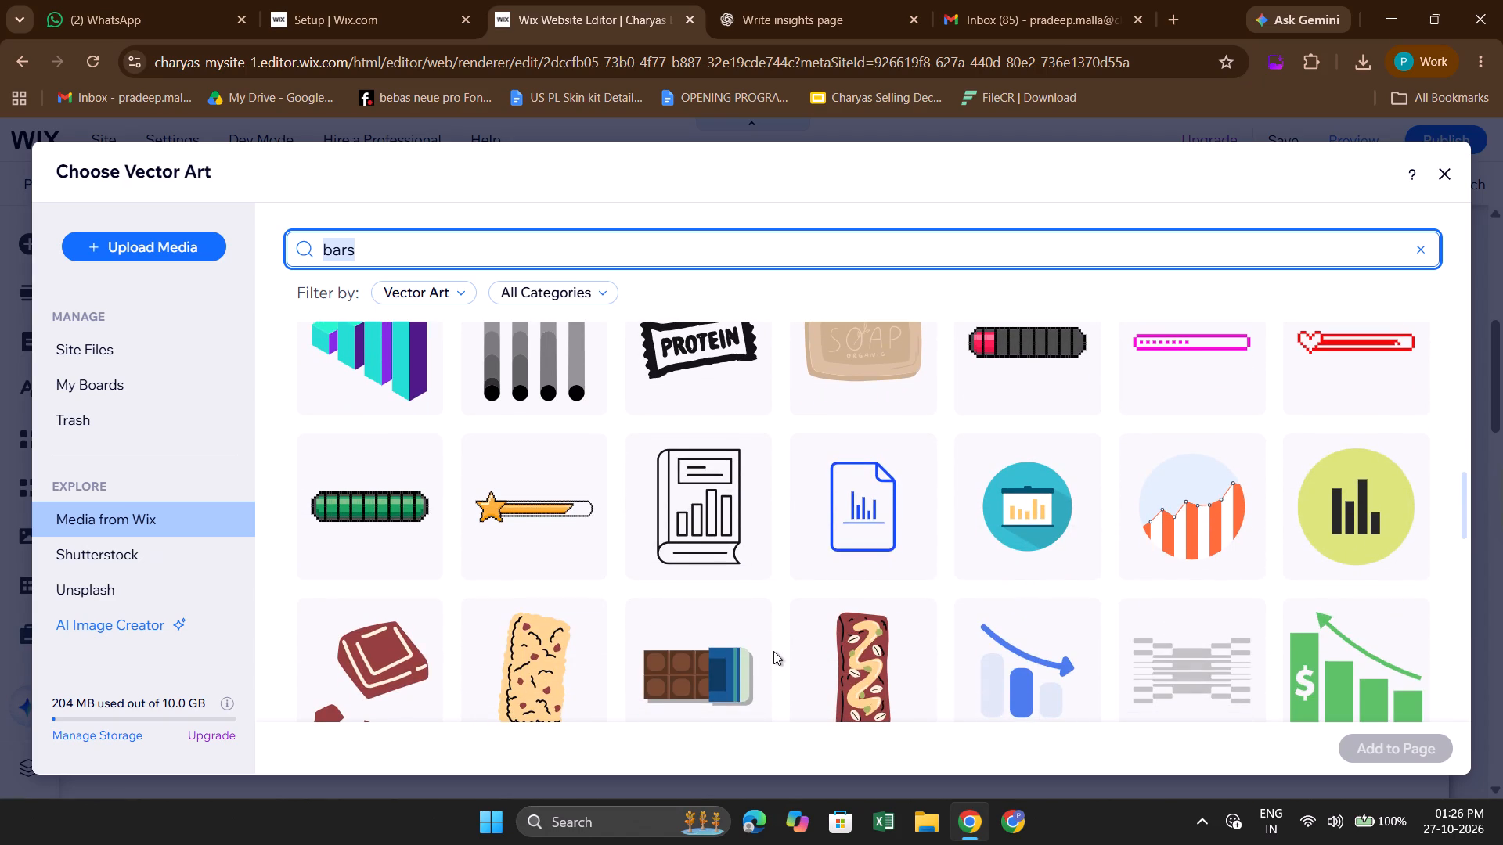
scroll(773, 651, down, 1)
scroll(890, 583, down, 1)
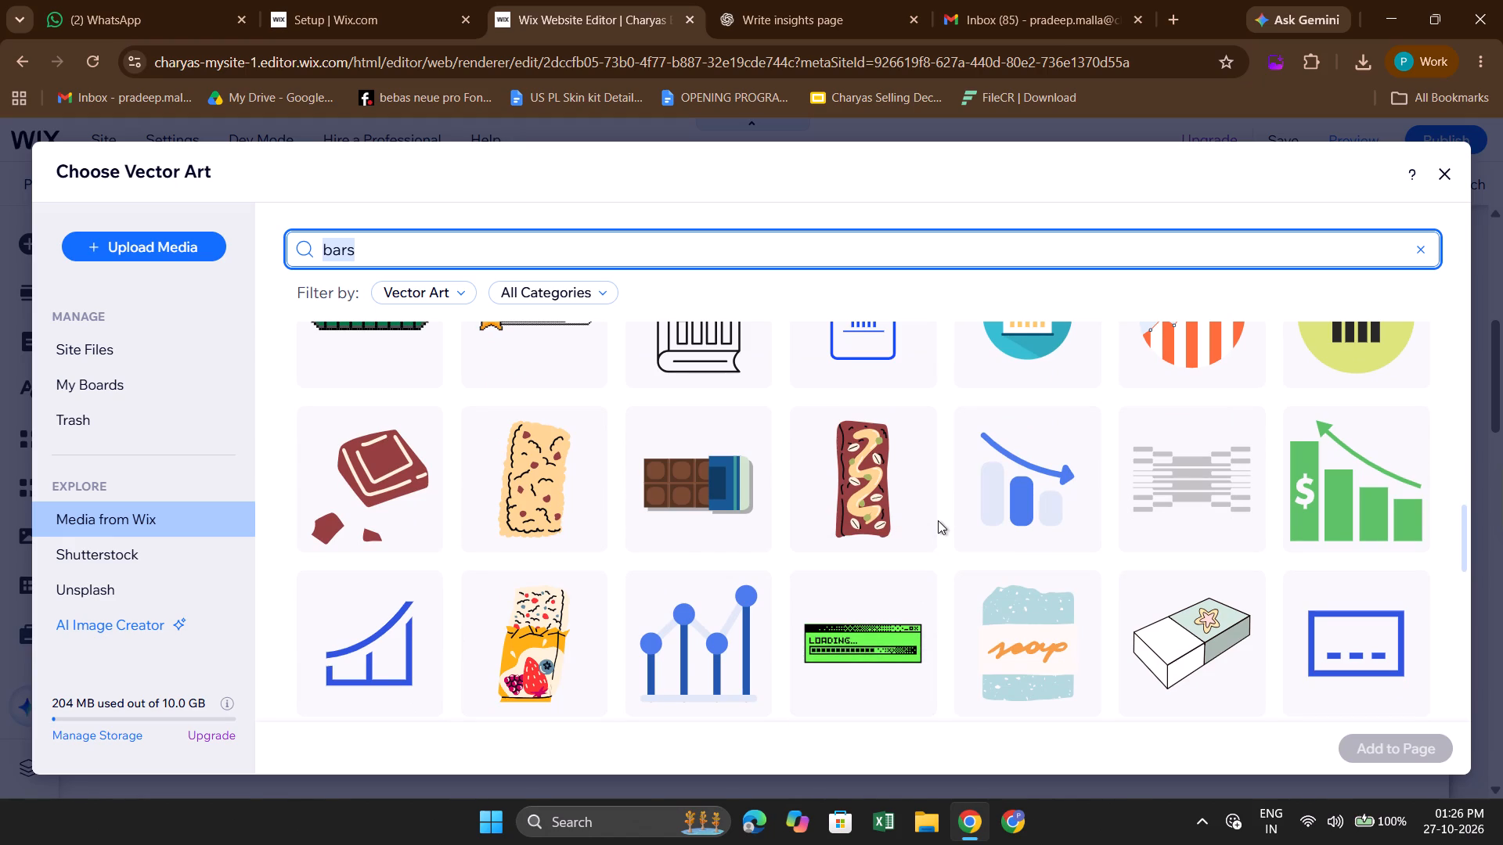
scroll(1015, 501, down, 1)
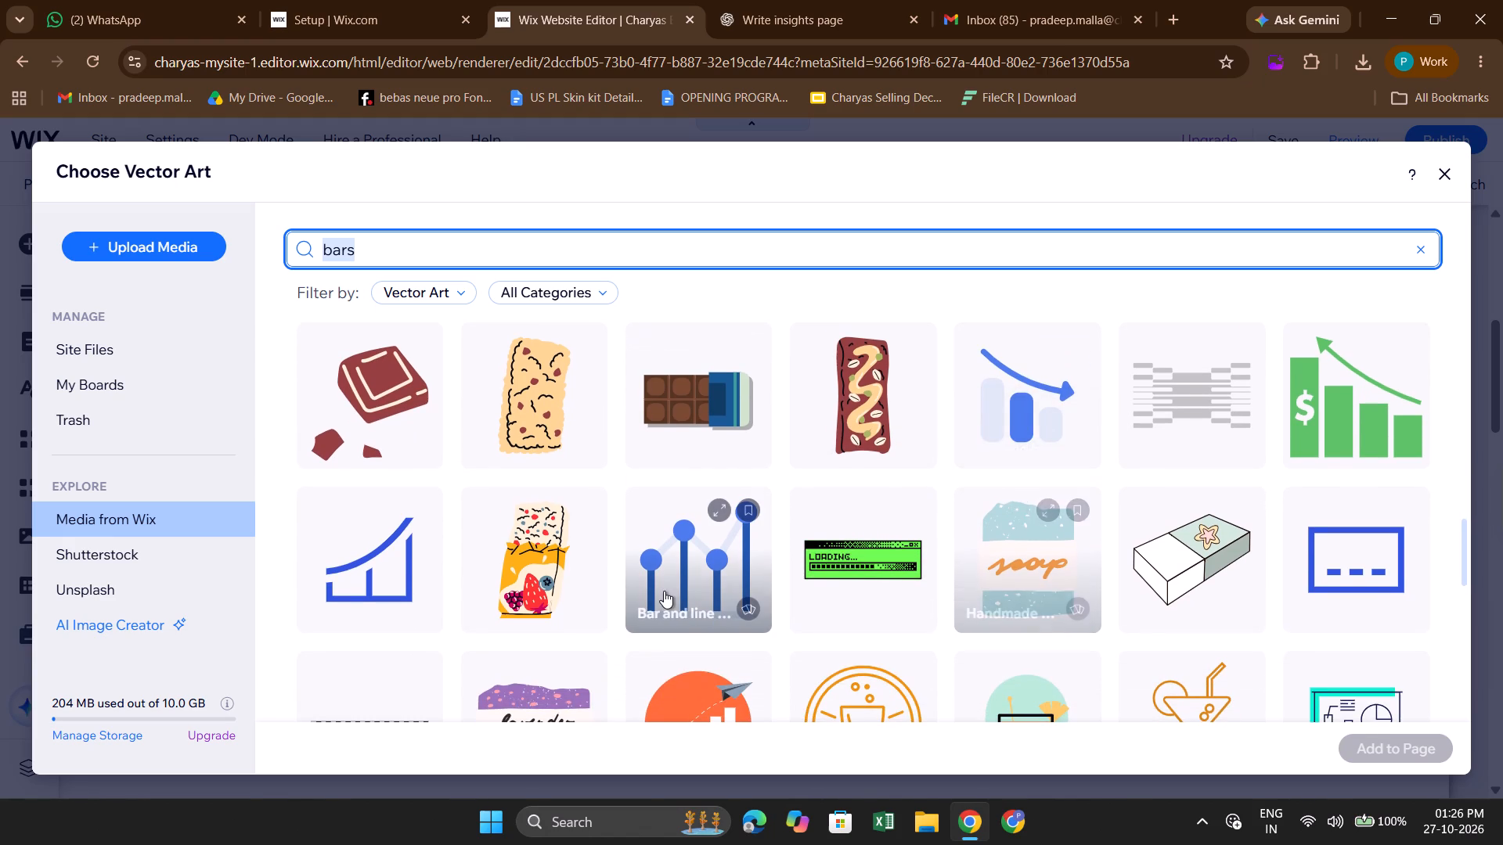
scroll(664, 591, down, 1)
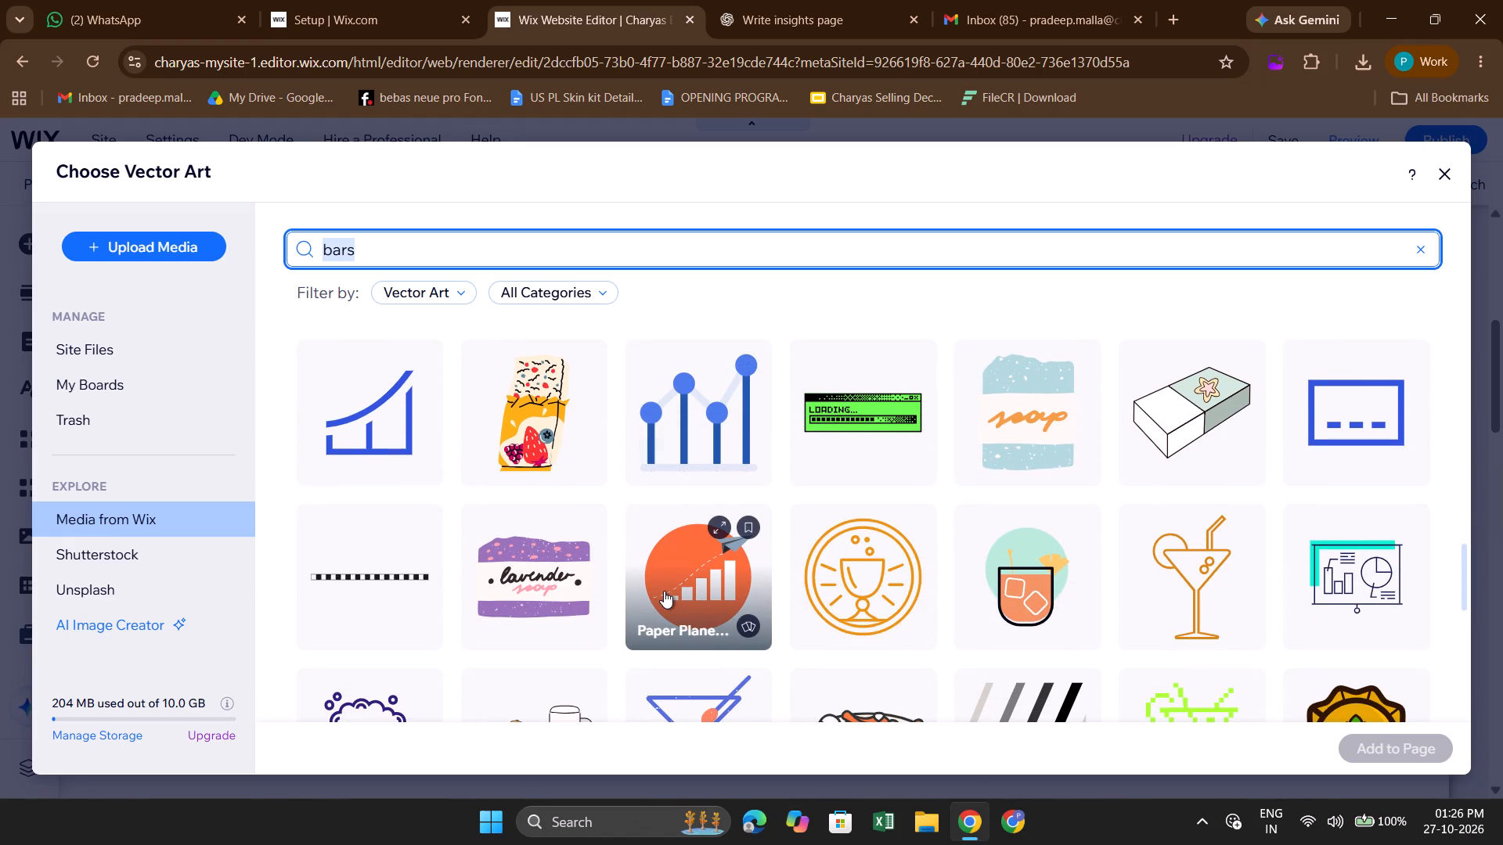
click(722, 433)
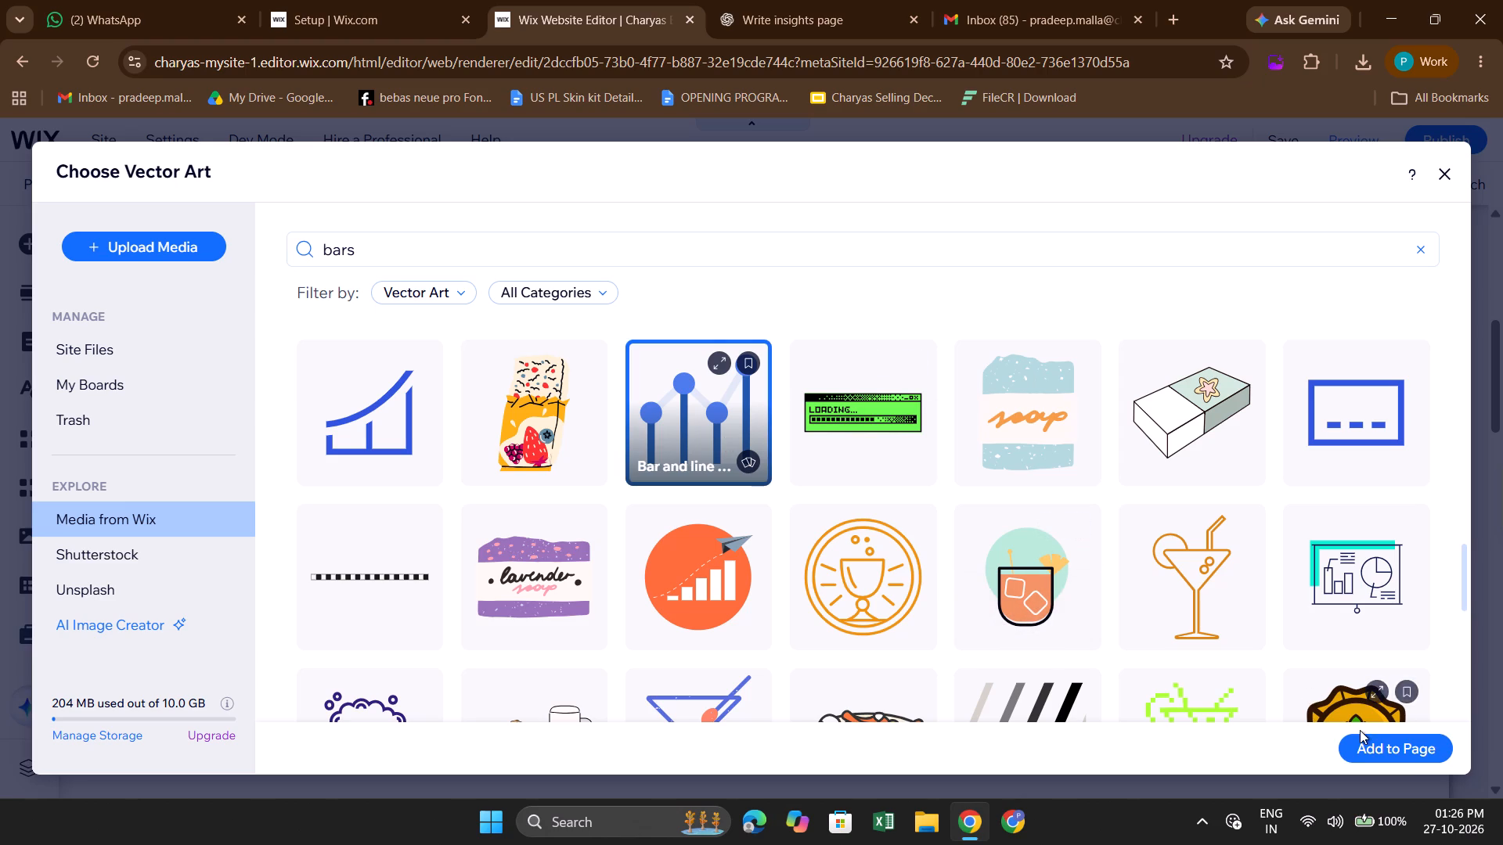
click(1363, 759)
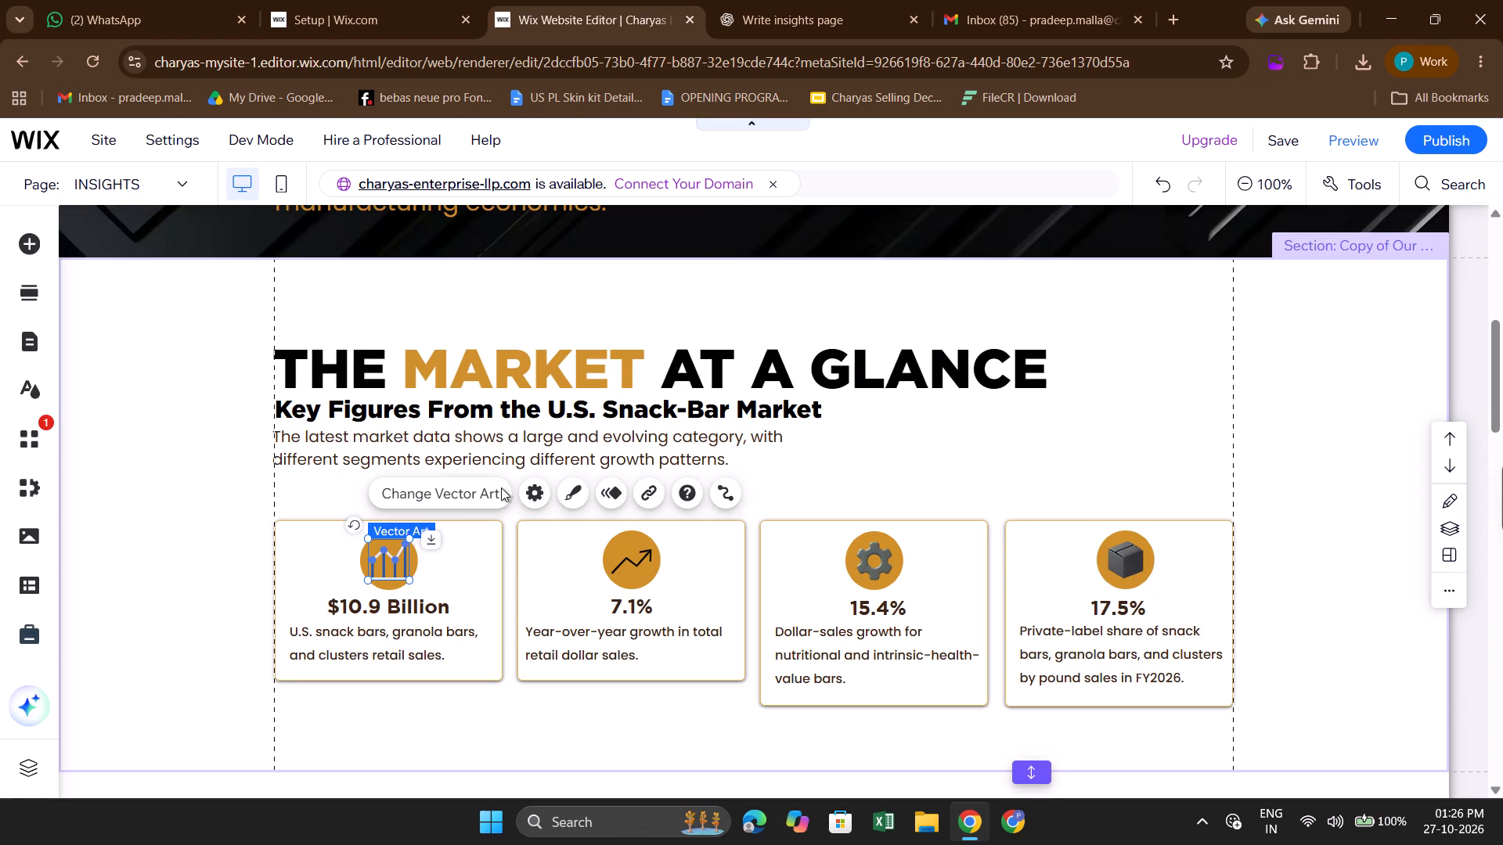
Recolour all three fill colours of the $10.9 Billion card's chart icon to black (#000000).
click(572, 496)
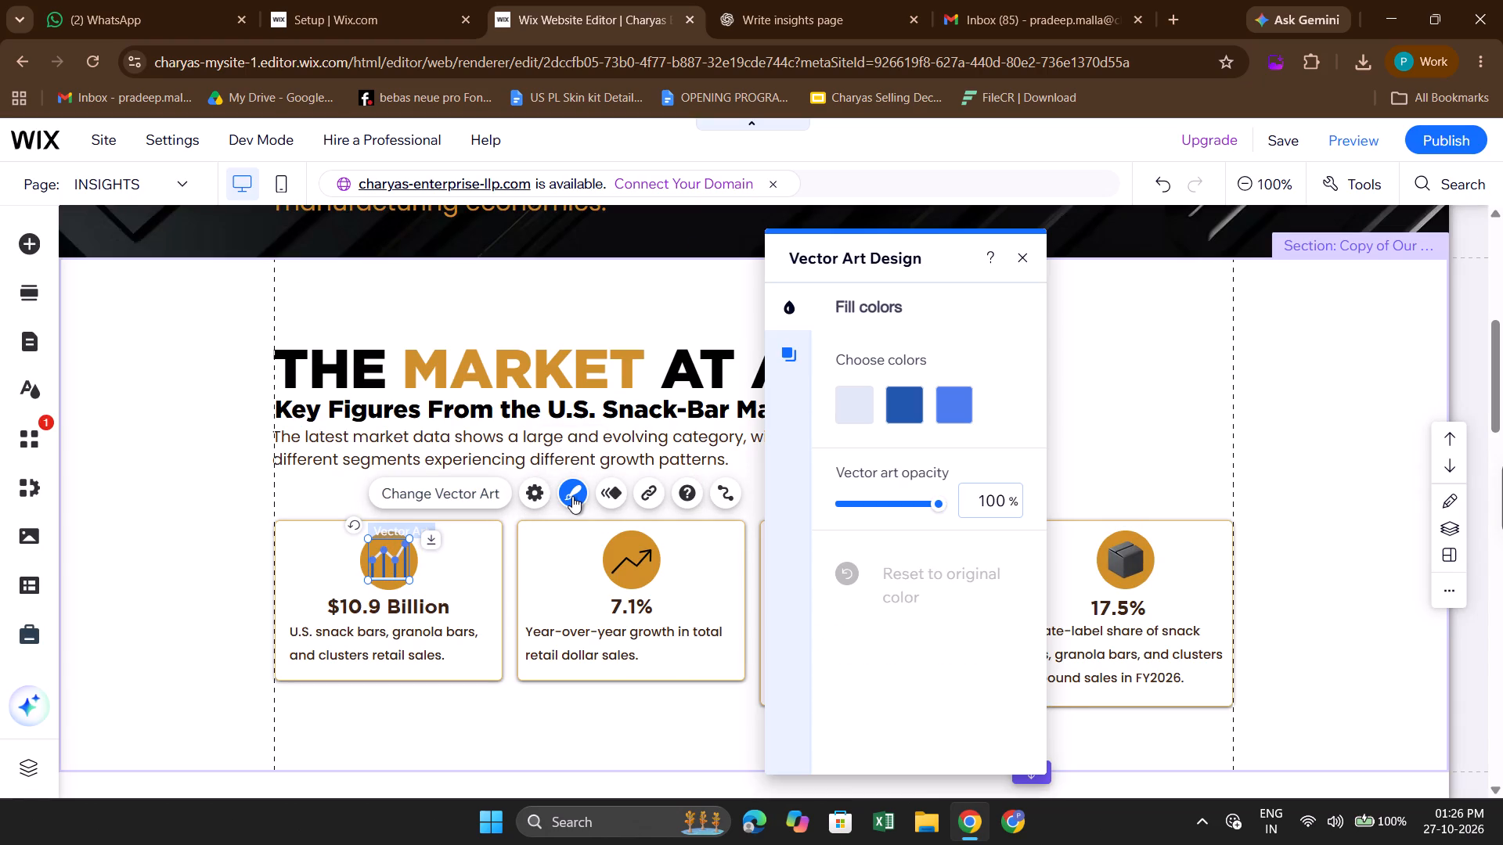
click(900, 404)
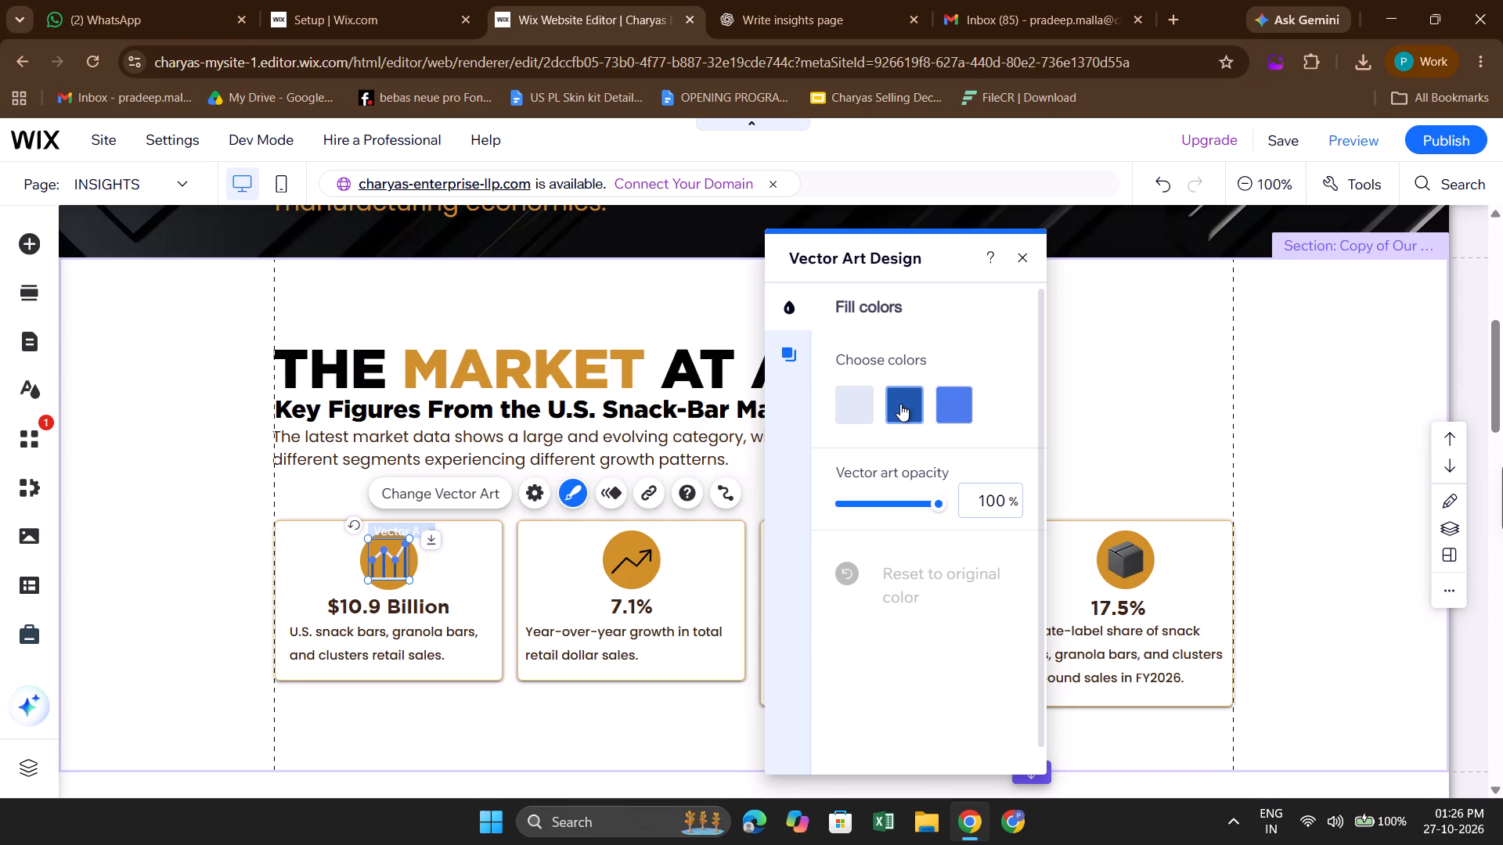
click(793, 595)
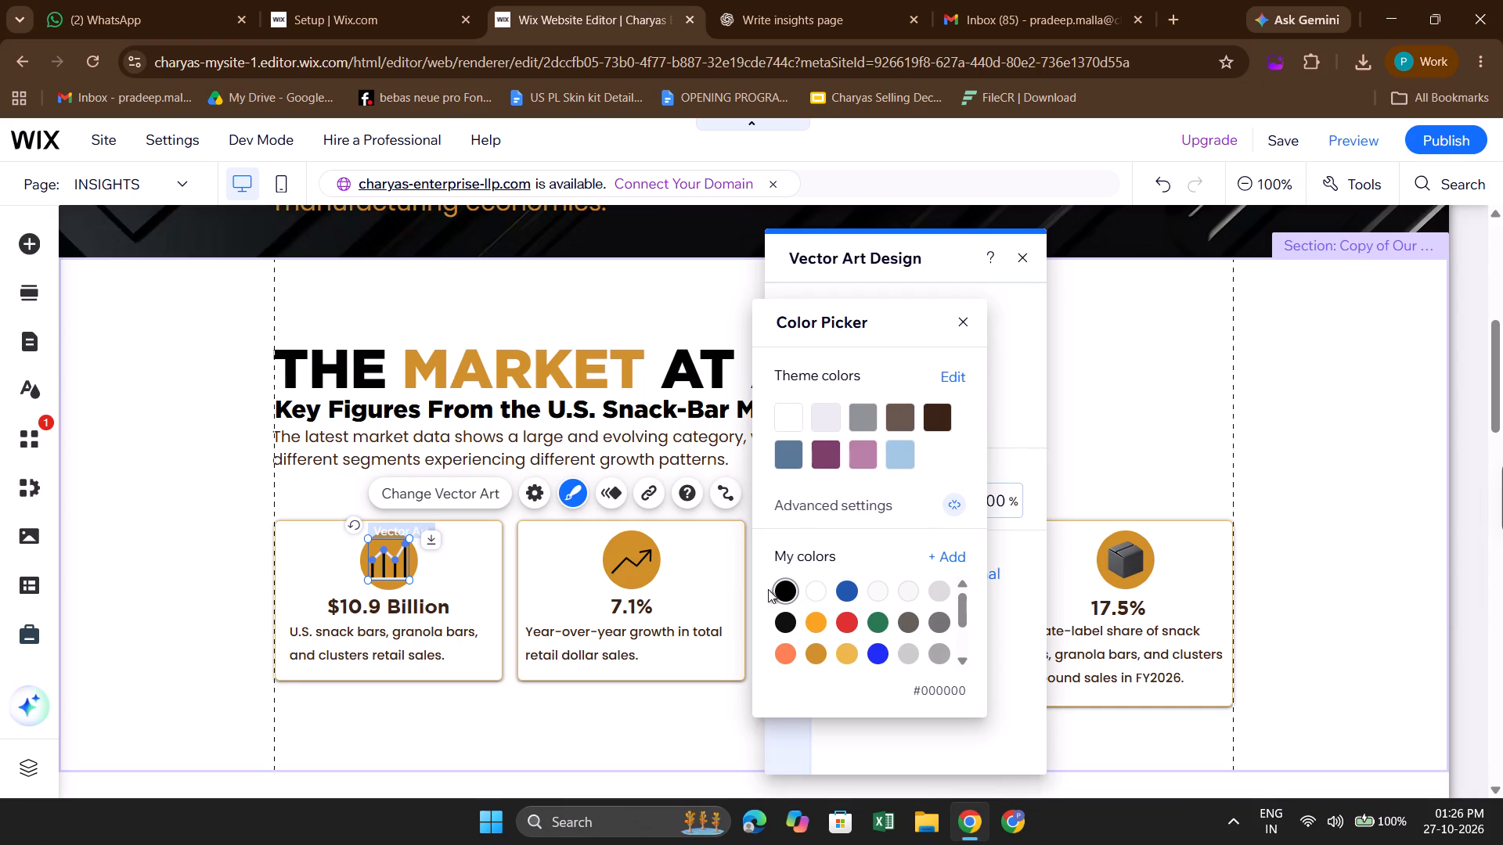
click(953, 322)
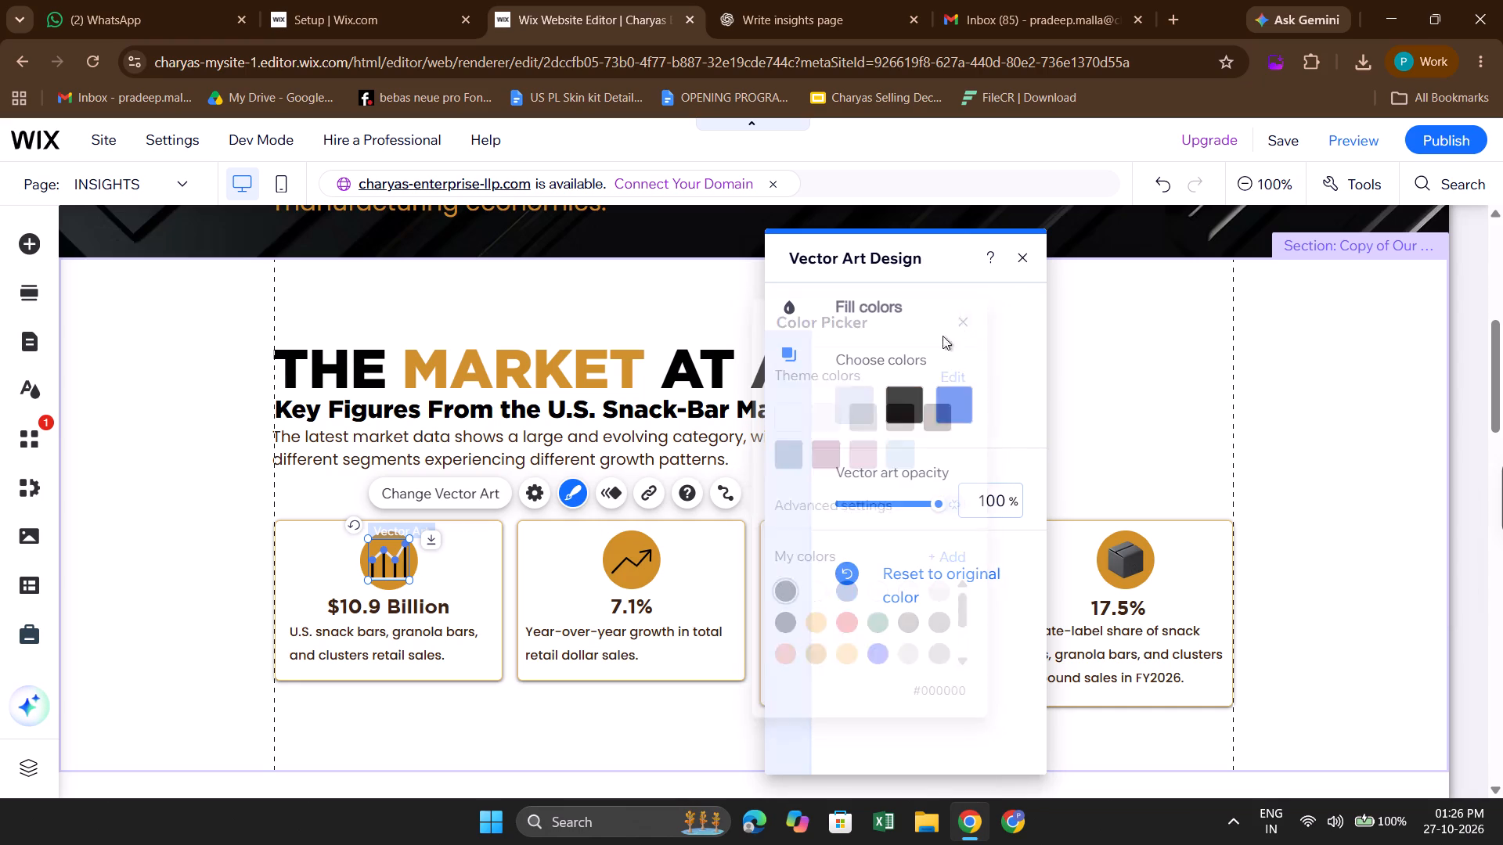
click(858, 415)
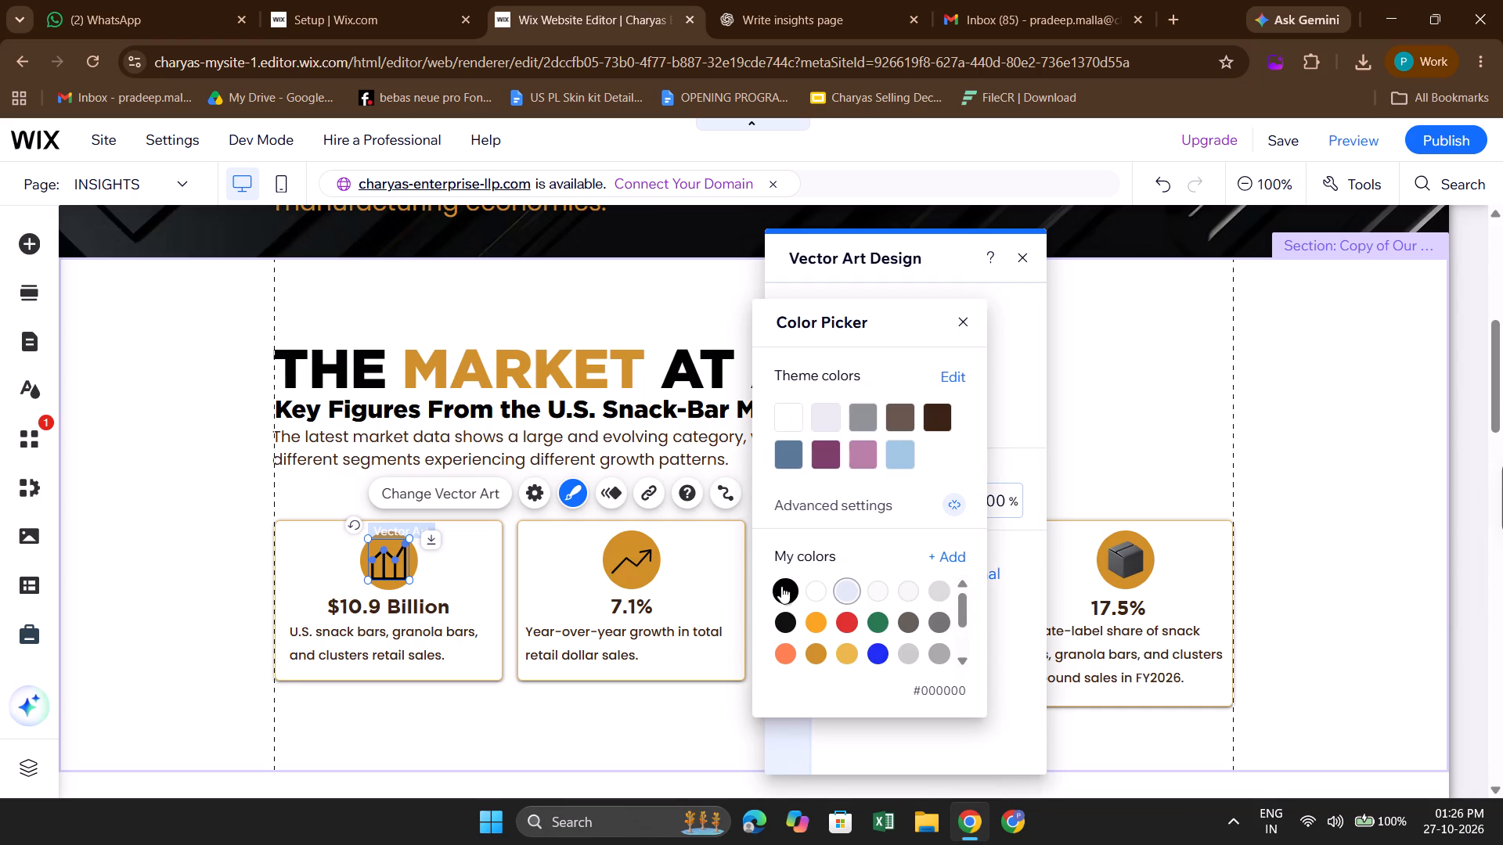
click(781, 586)
click(968, 315)
click(951, 413)
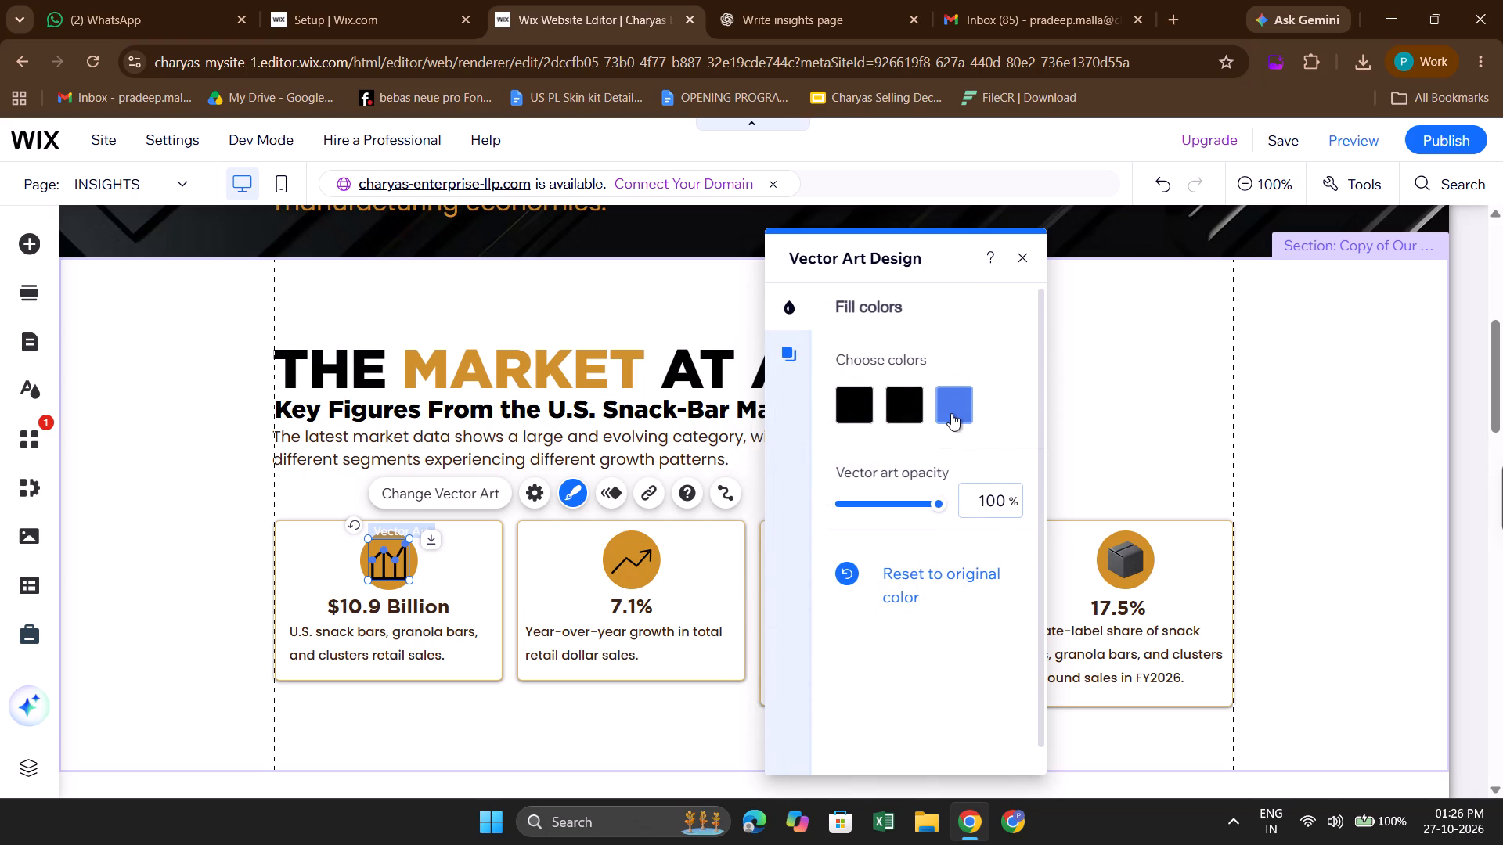
click(789, 591)
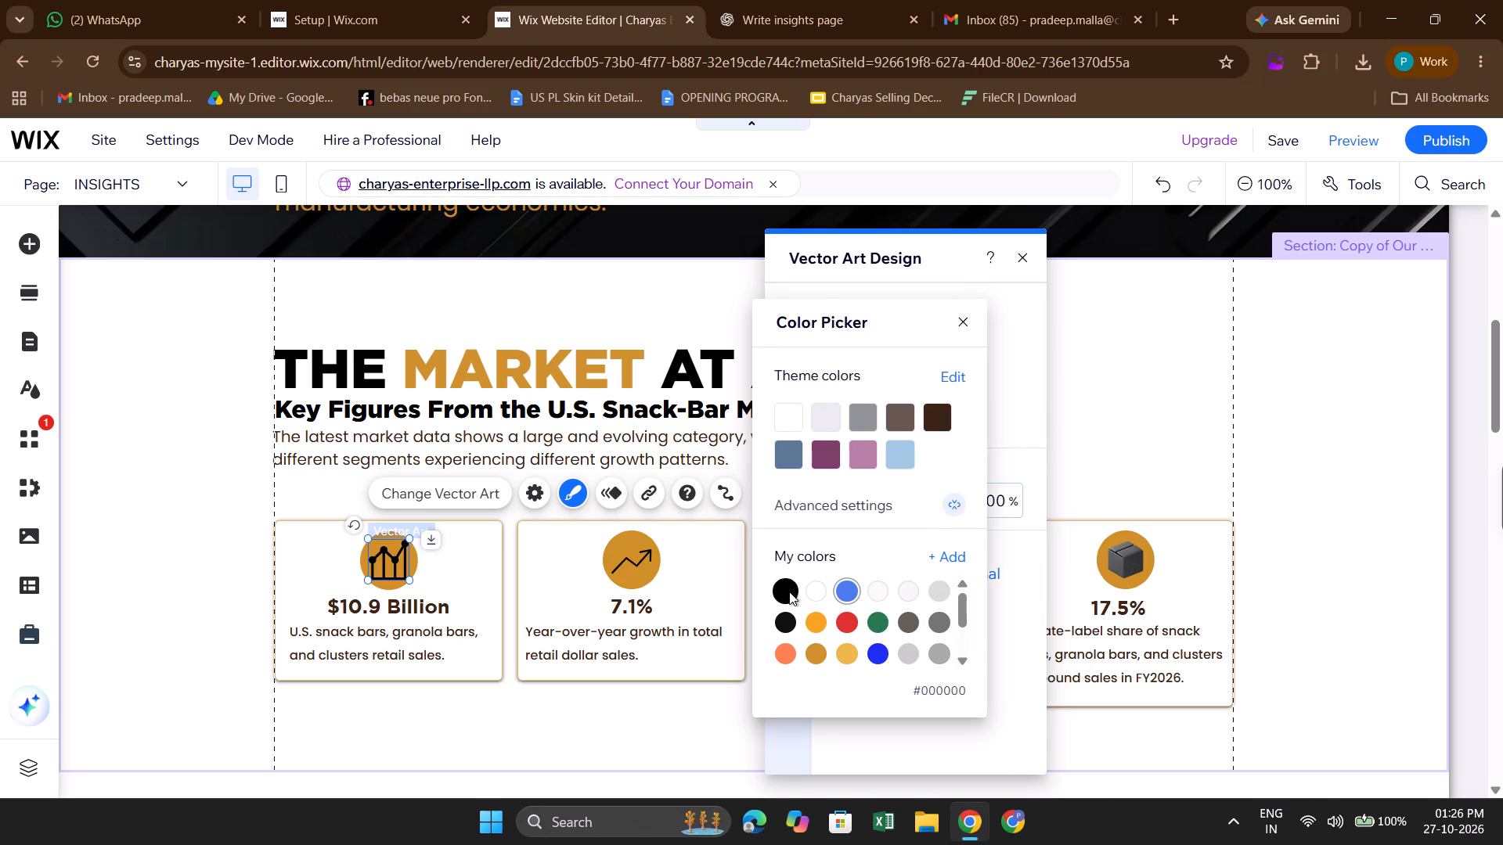
click(558, 750)
click(569, 721)
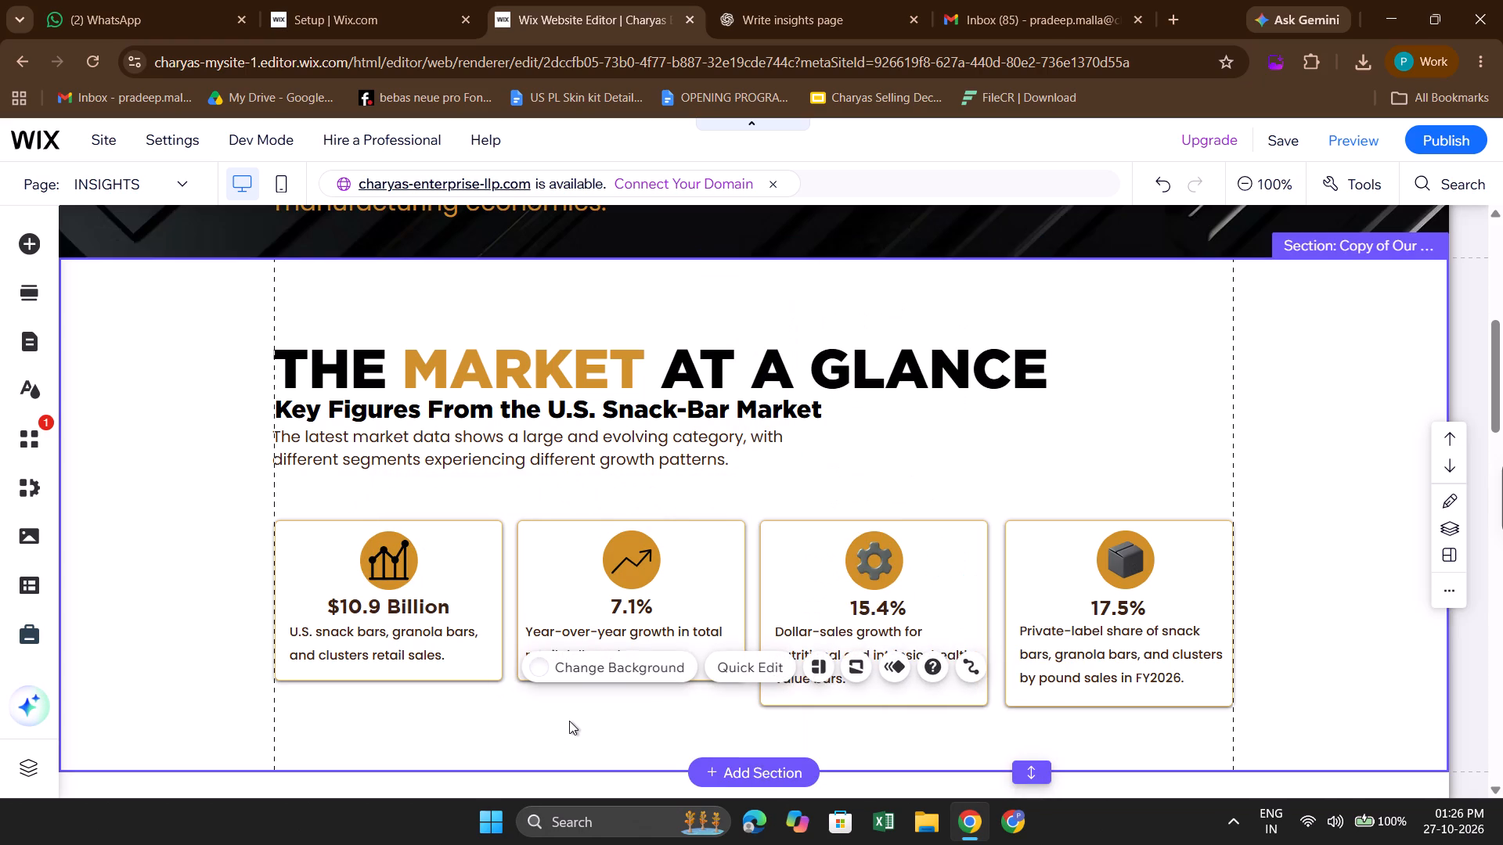
Reduce the size of the $10.9 Billion card's chart icon and centre it within the gold circle.
click(399, 558)
drag(406, 540, 404, 544)
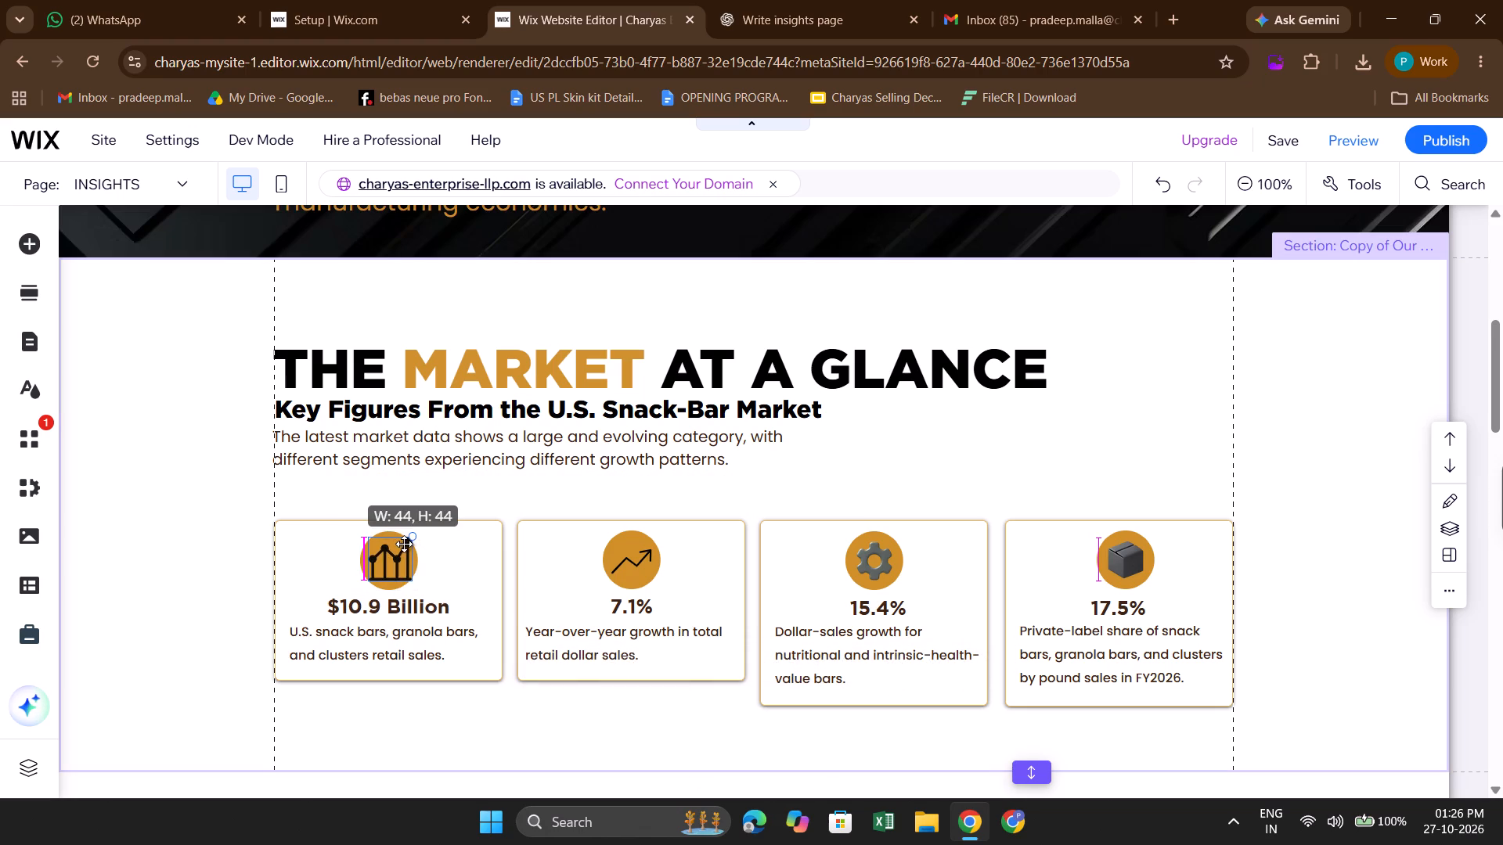
drag(404, 544, 399, 544)
drag(387, 560, 390, 560)
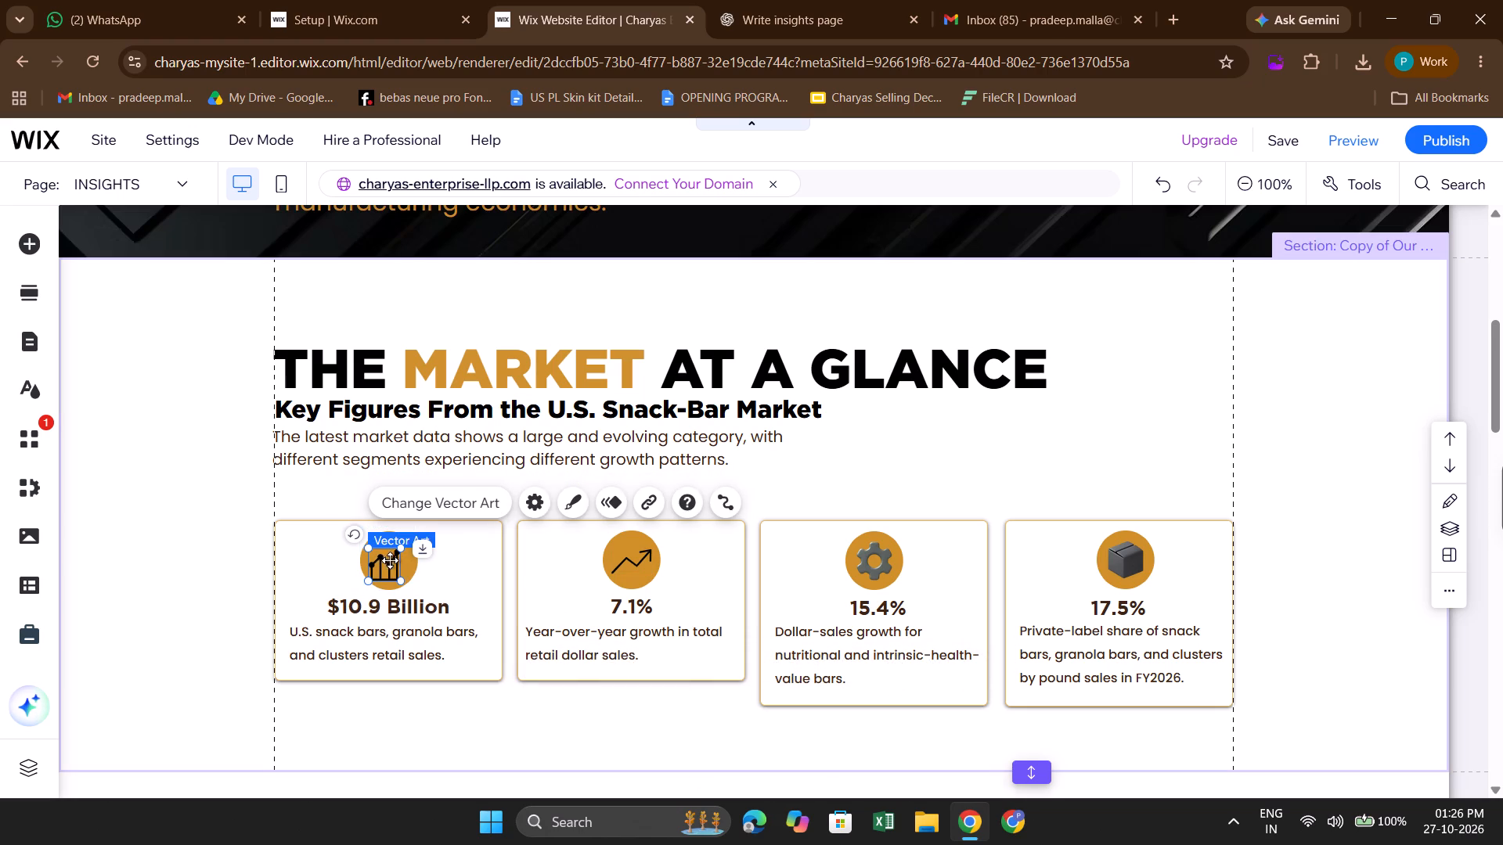
drag(390, 560, 394, 555)
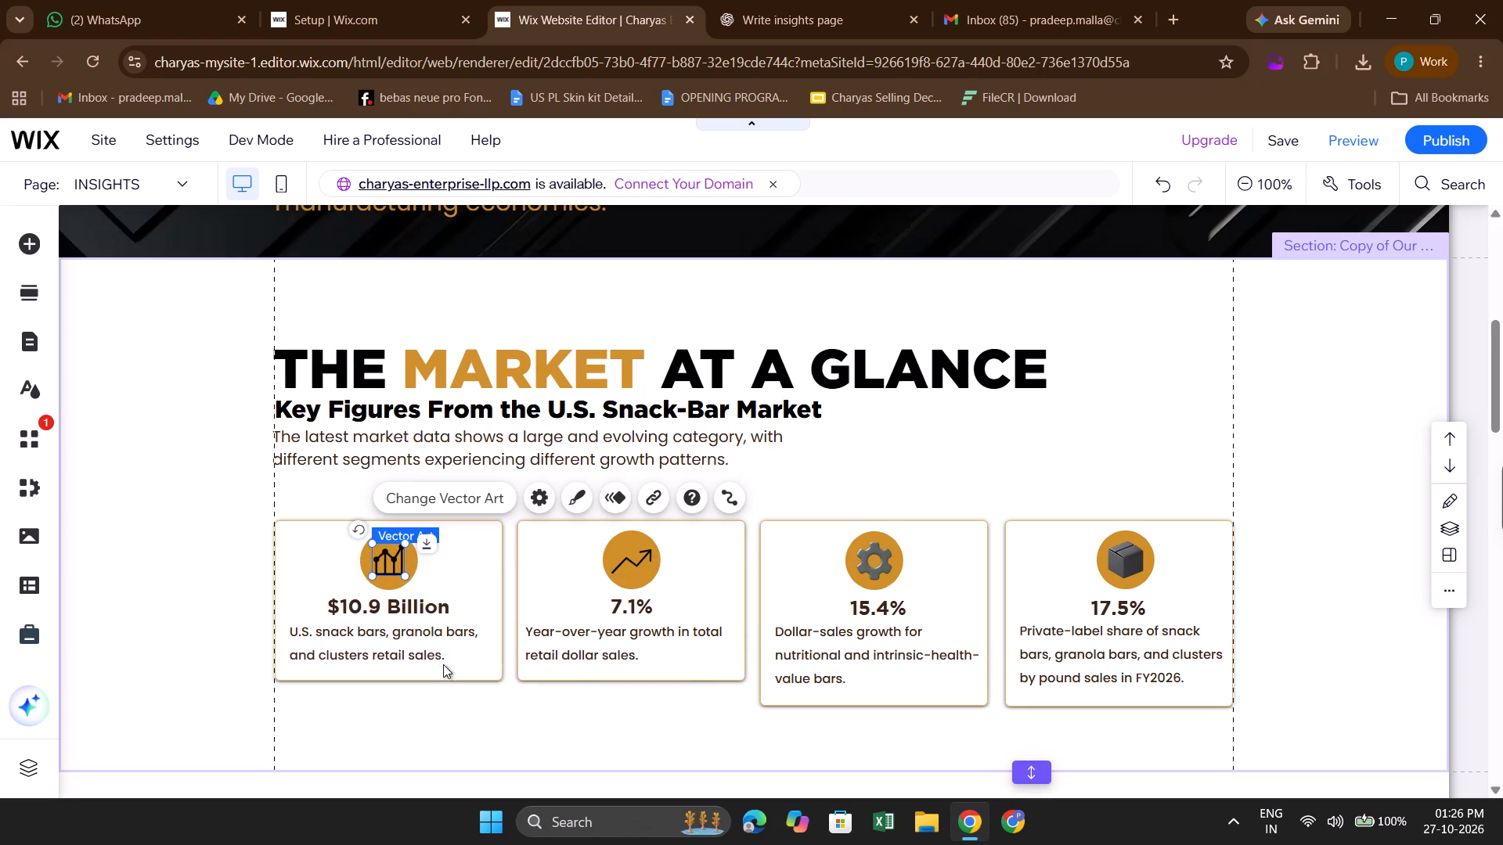
click(461, 692)
scroll(461, 692, left, 1)
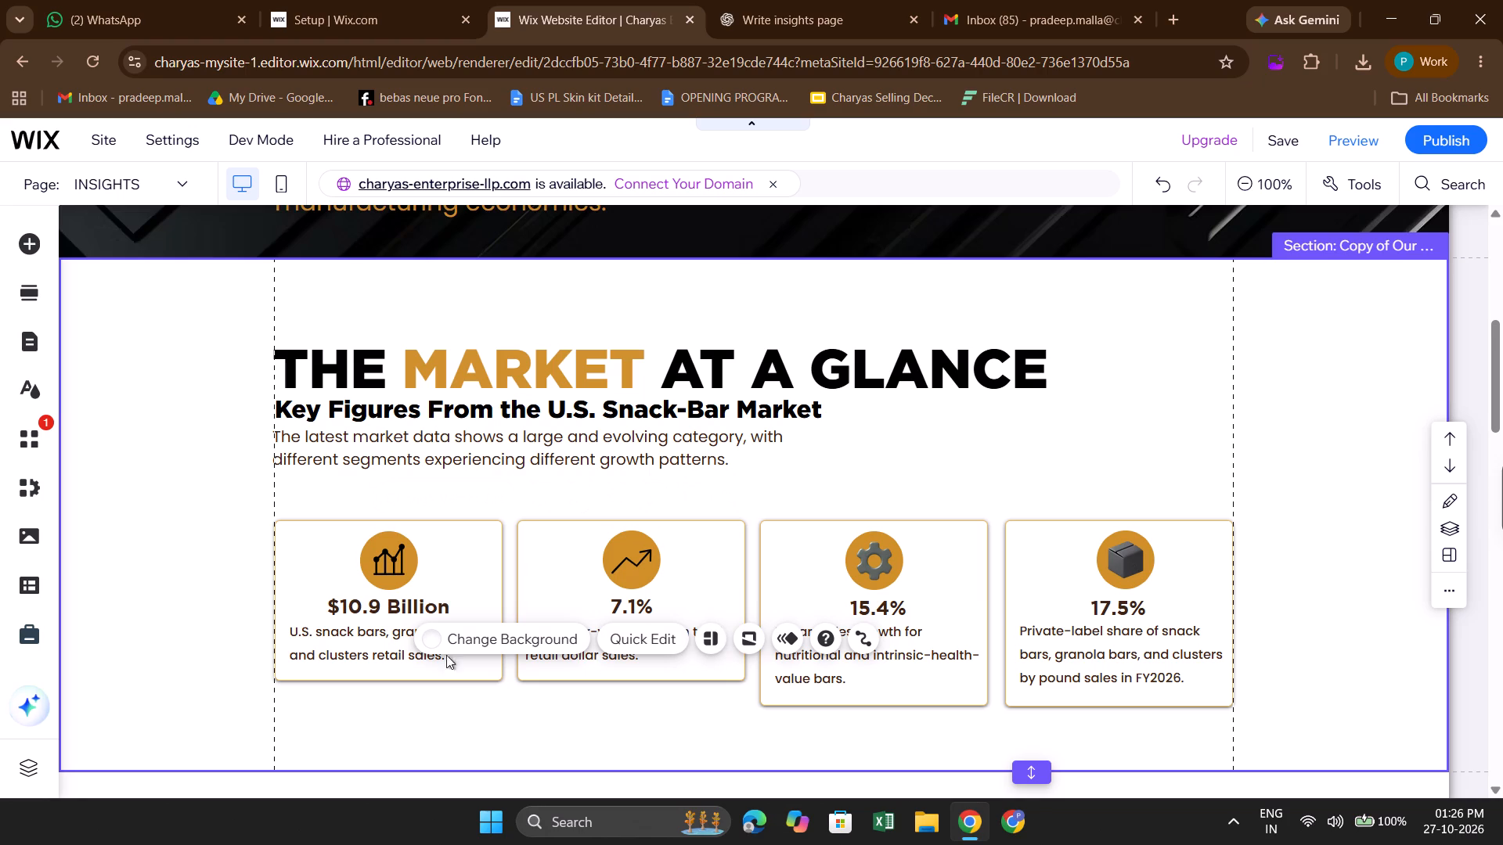
Shrink the 7.1% card's trend arrow slightly, keeping it centred in its gold circle.
click(640, 560)
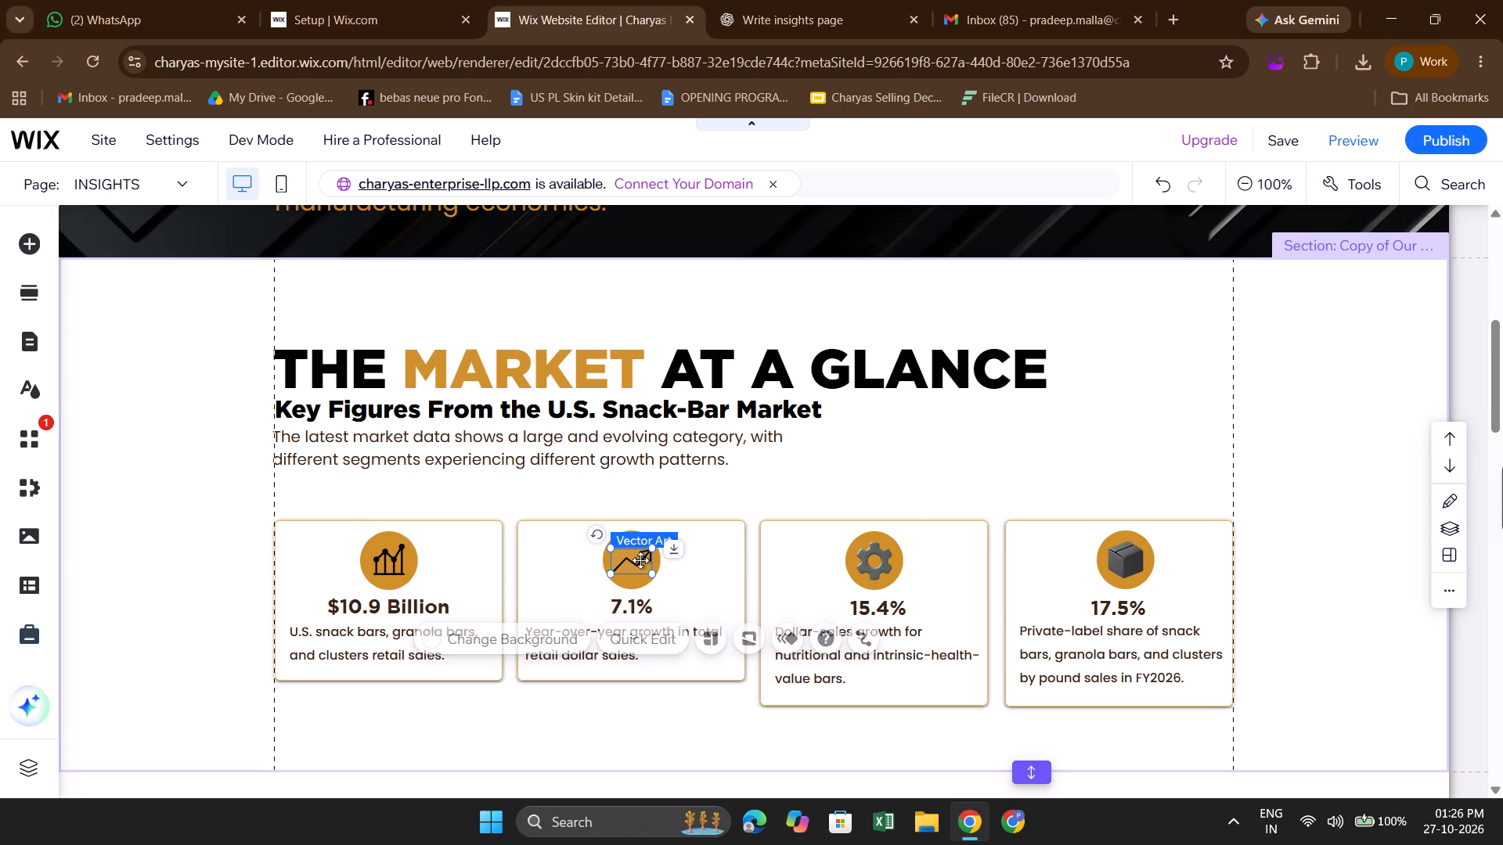
click(656, 548)
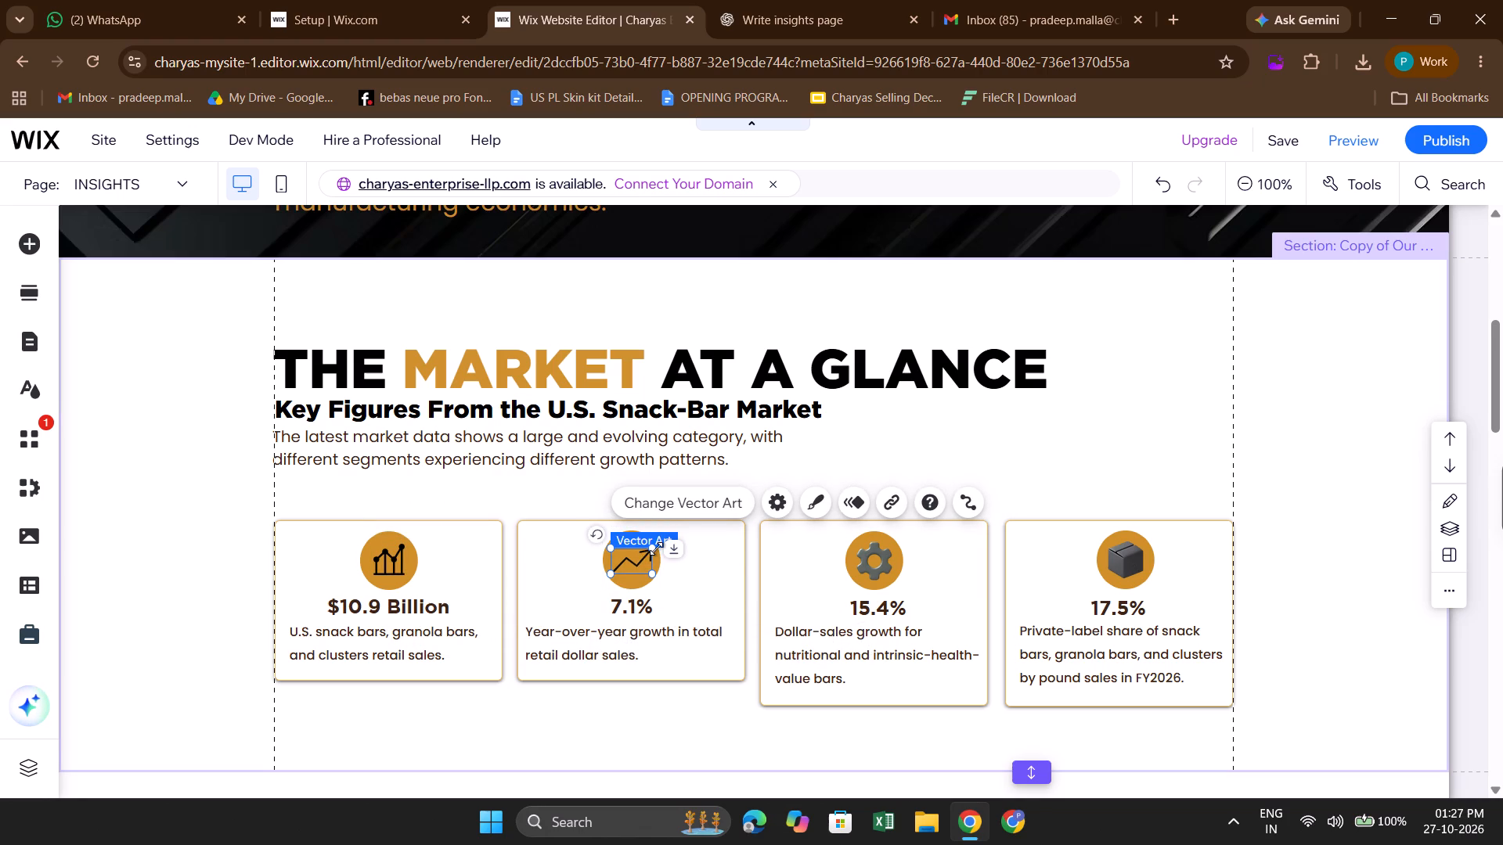
click(633, 558)
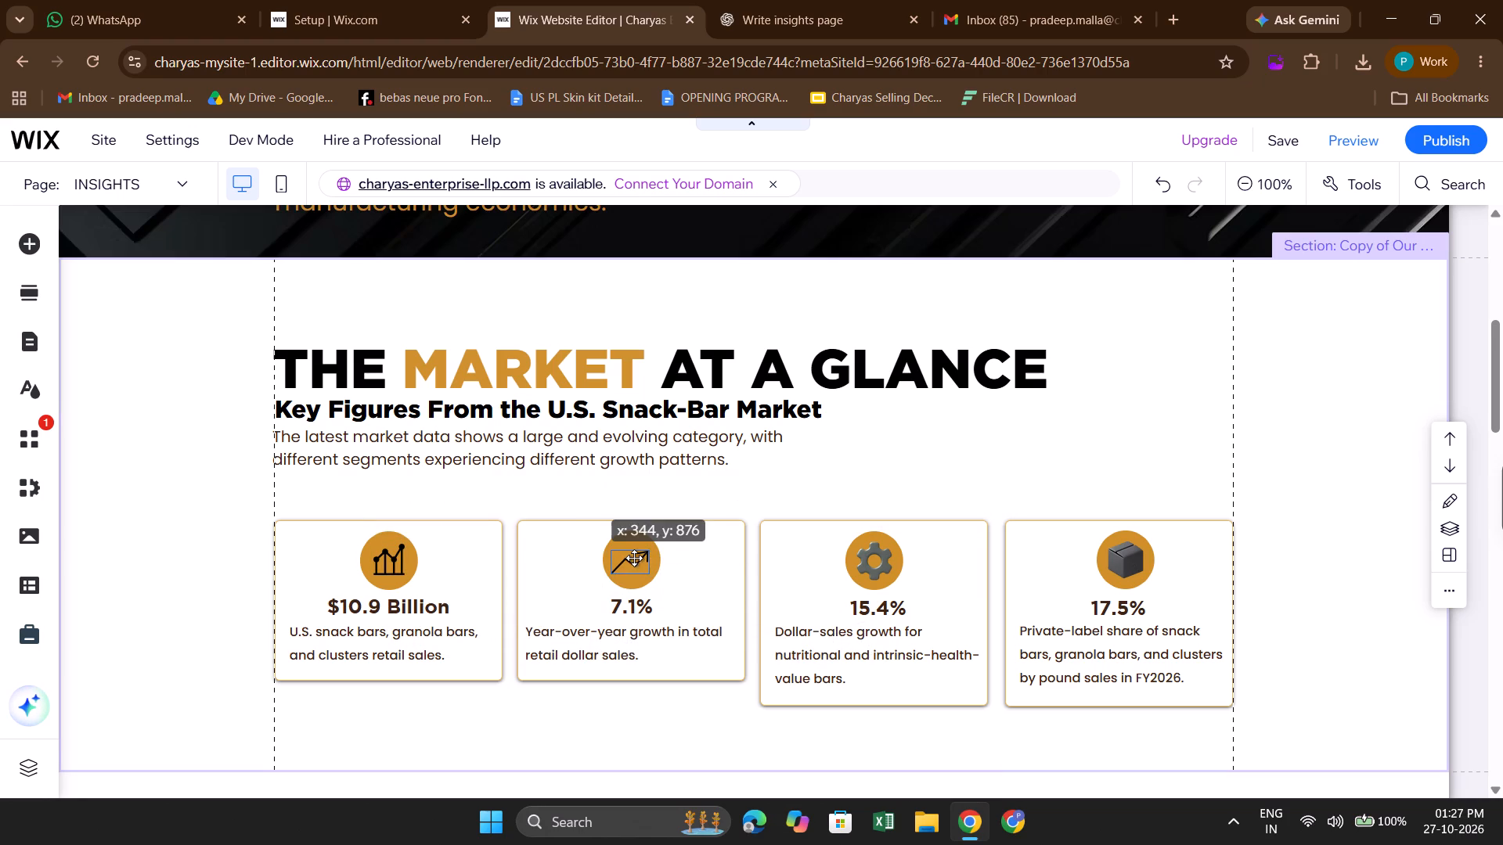
click(753, 728)
scroll(753, 728, left, 2)
Check the 15.4% card's icon in the mockup and delete the gear image from that card's gold circle.
click(715, 0)
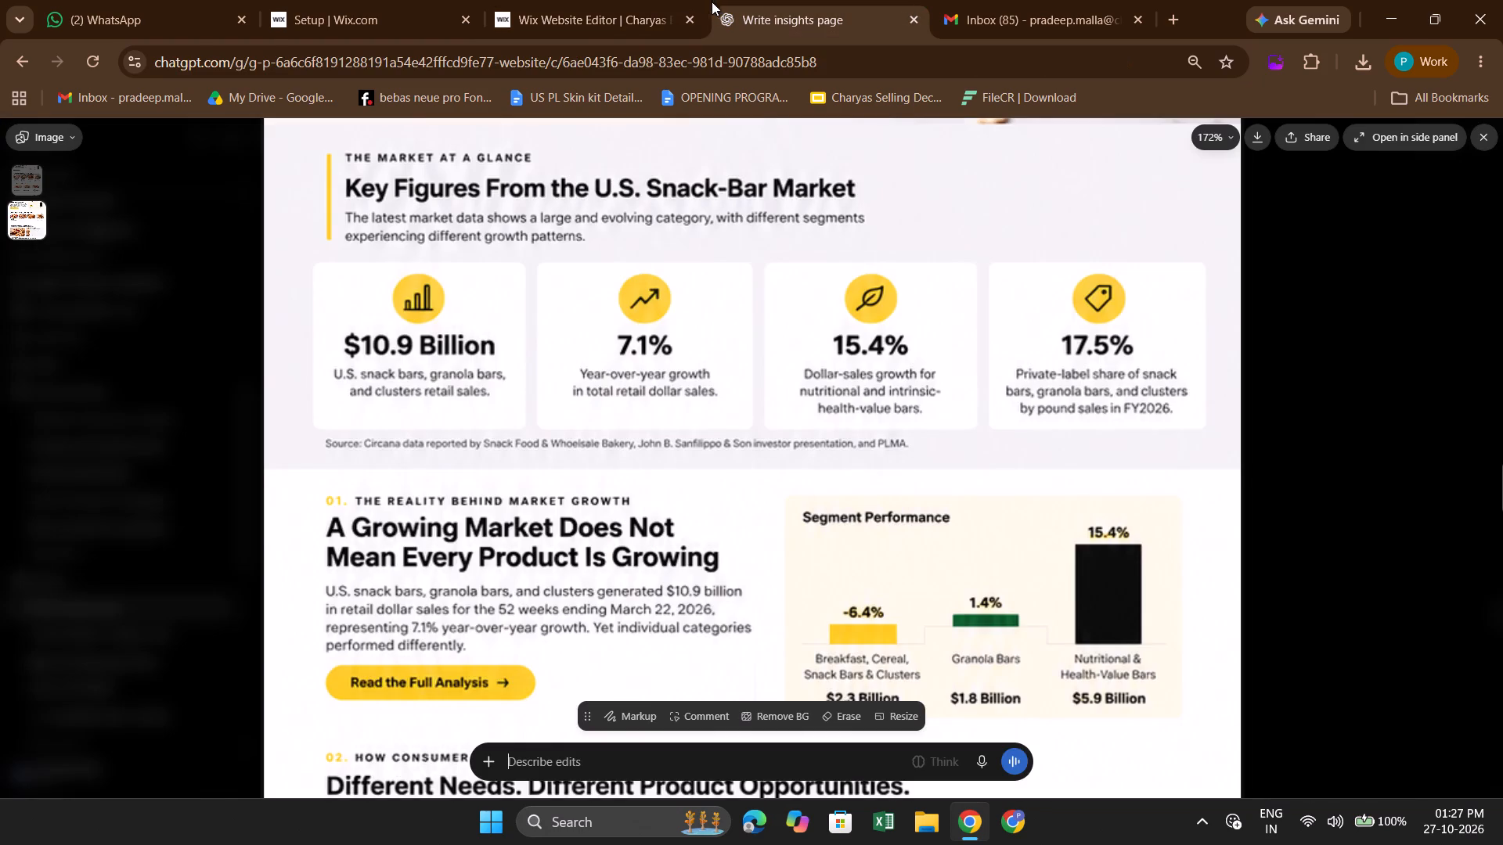
click(583, 24)
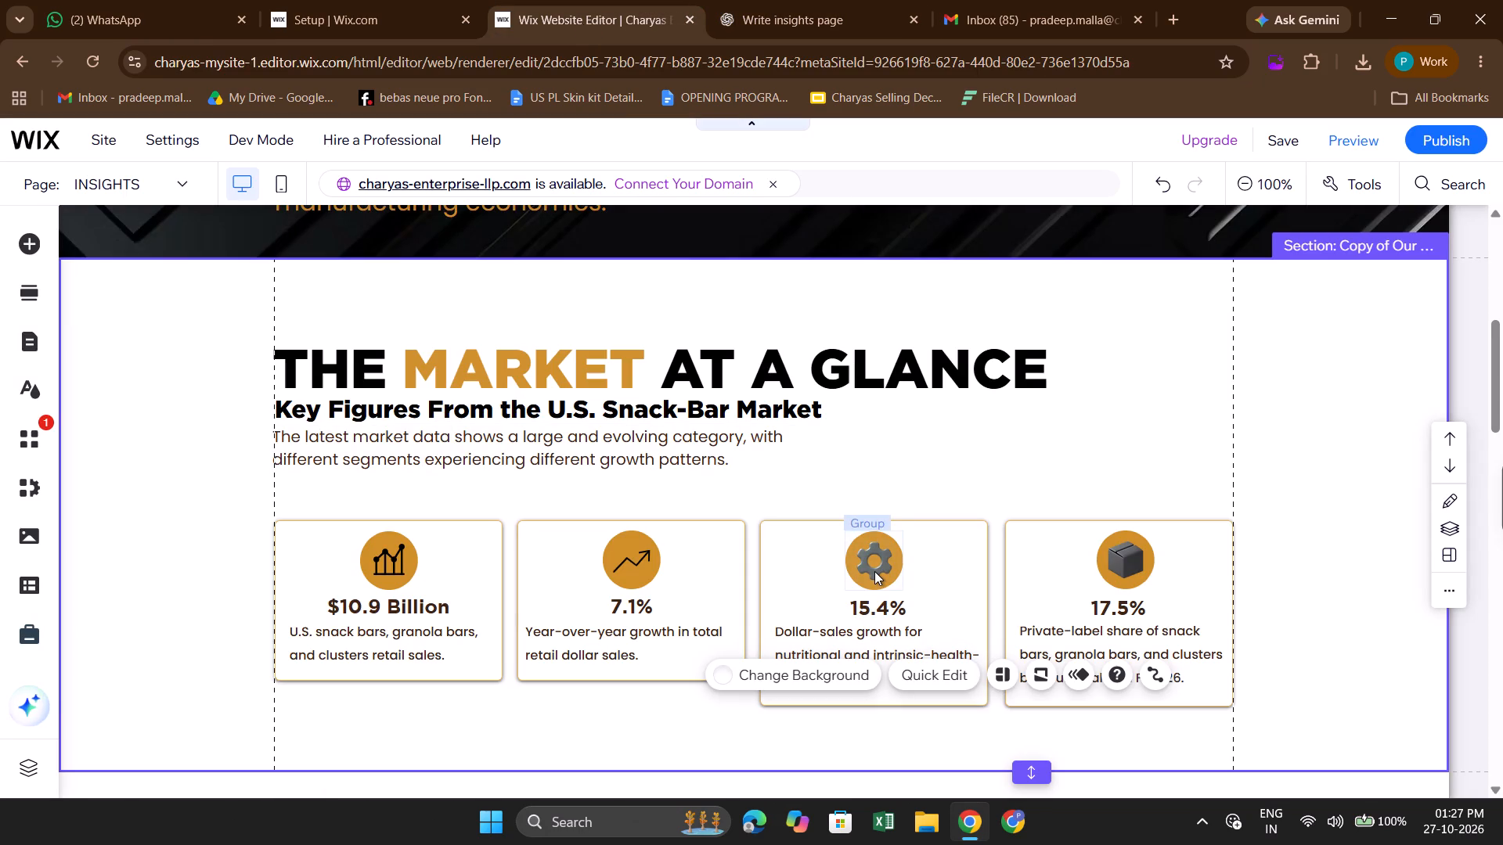
click(874, 571)
click(879, 556)
key(BackSpace)
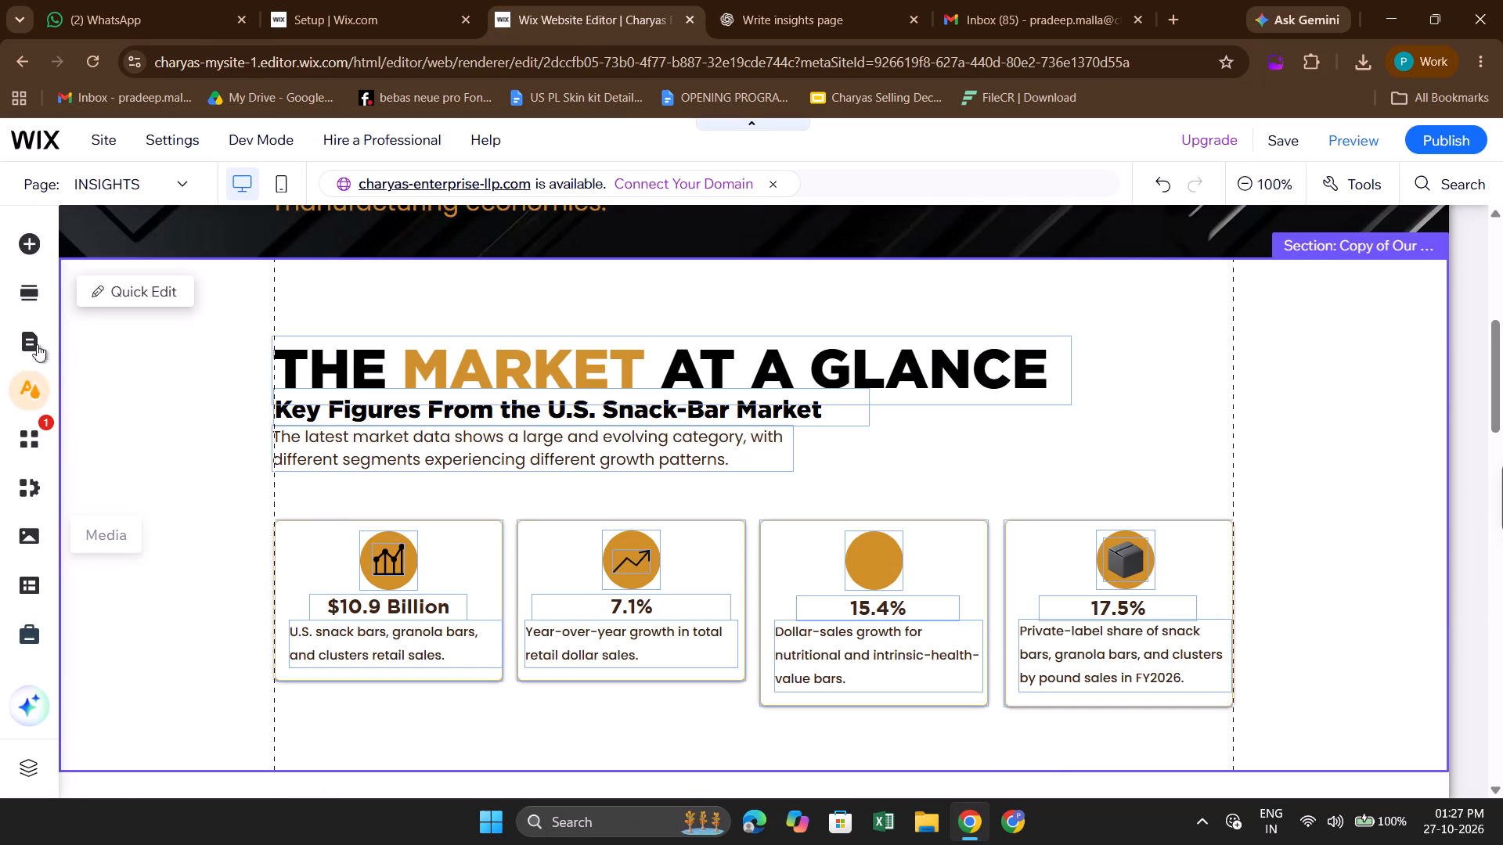
Duplicate the 7.1% card's trend arrow and place the copy centred on the 15.4% card's empty gold circle.
click(641, 561)
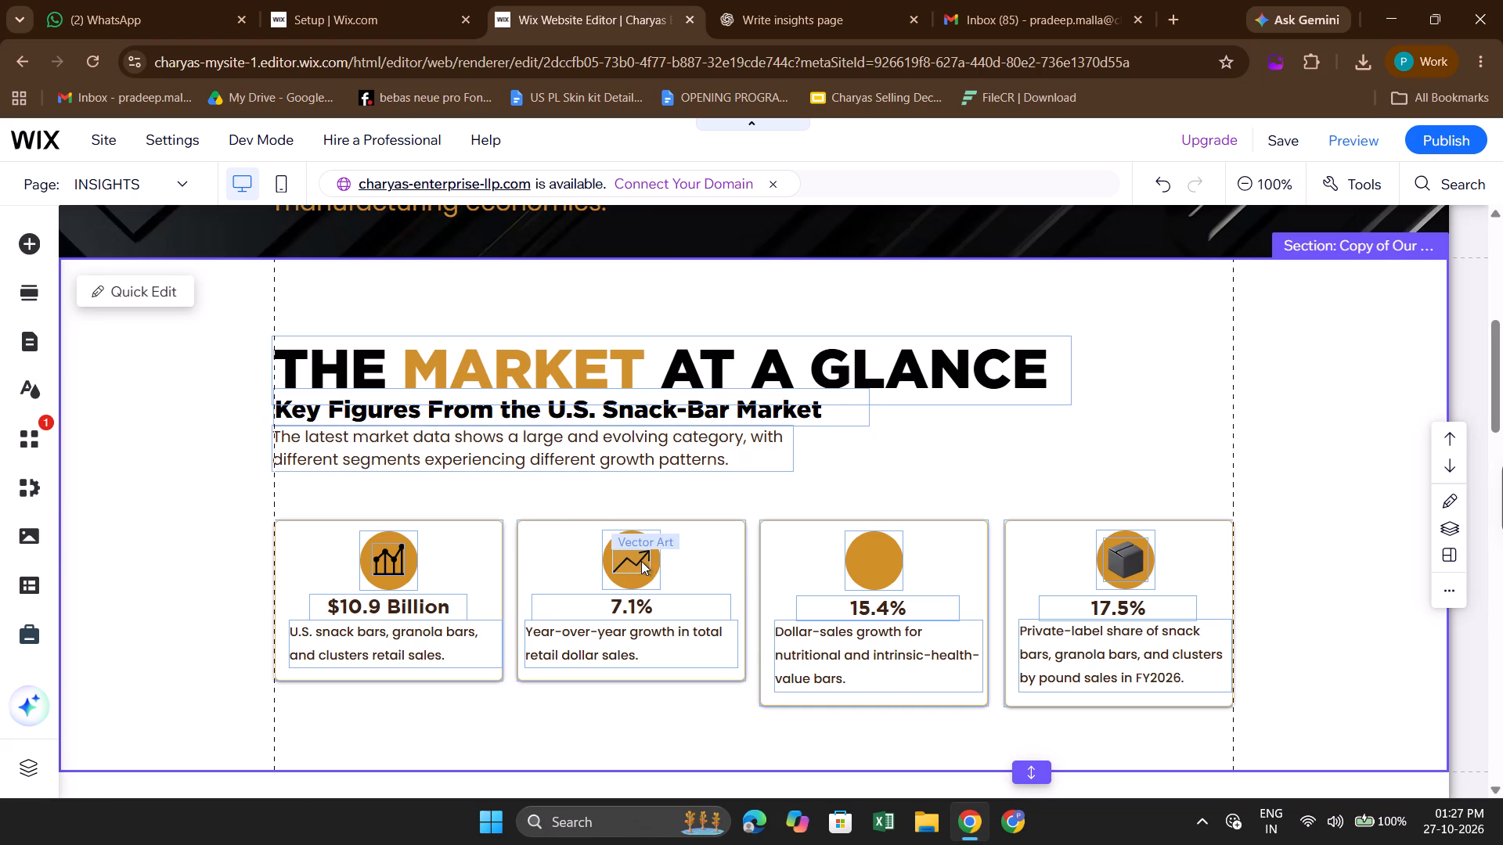
key(ctrl+d)
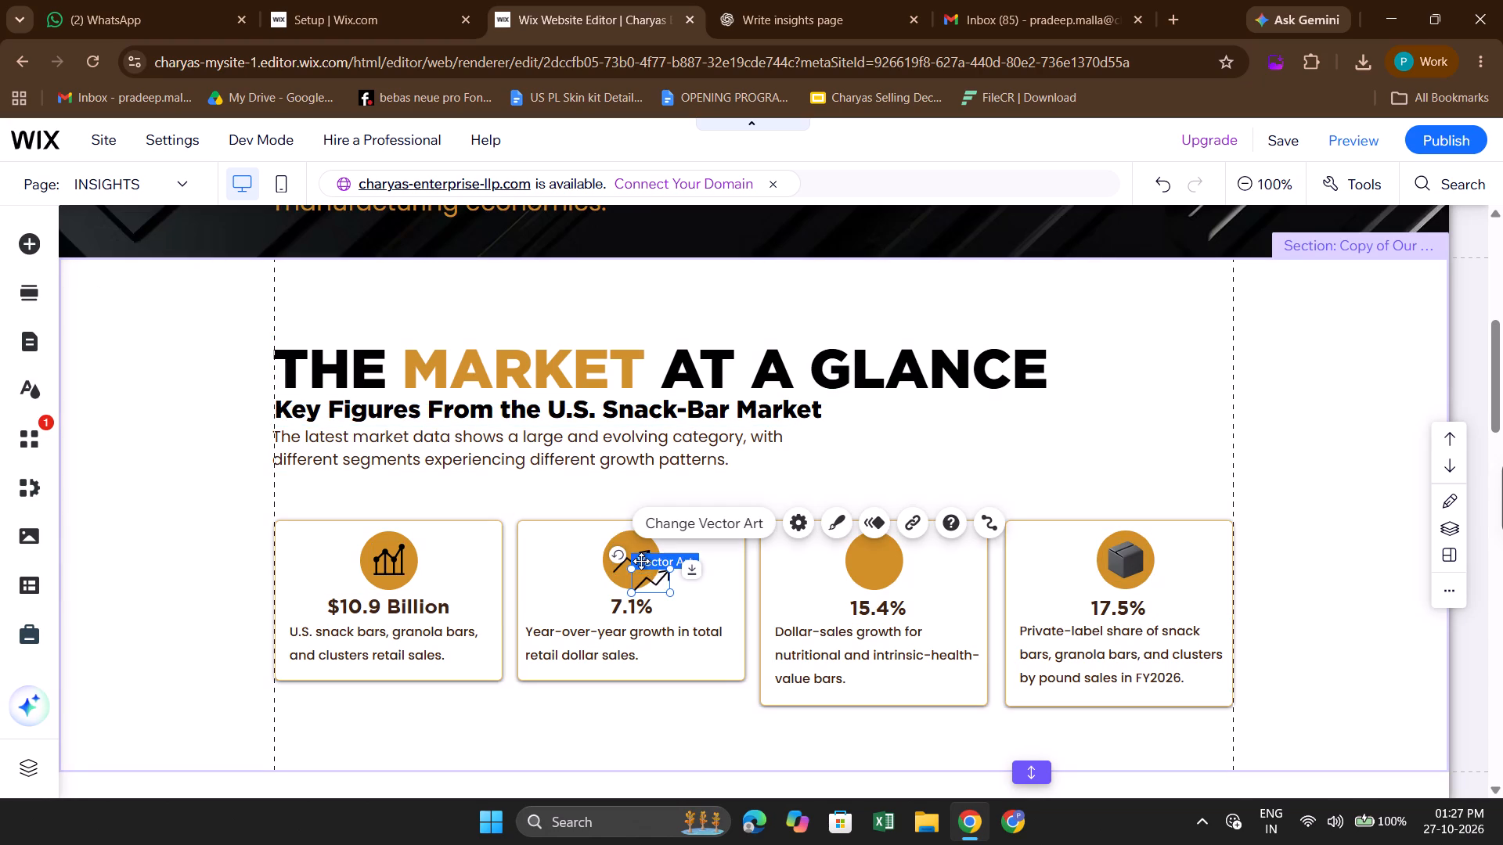
drag(655, 577, 867, 566)
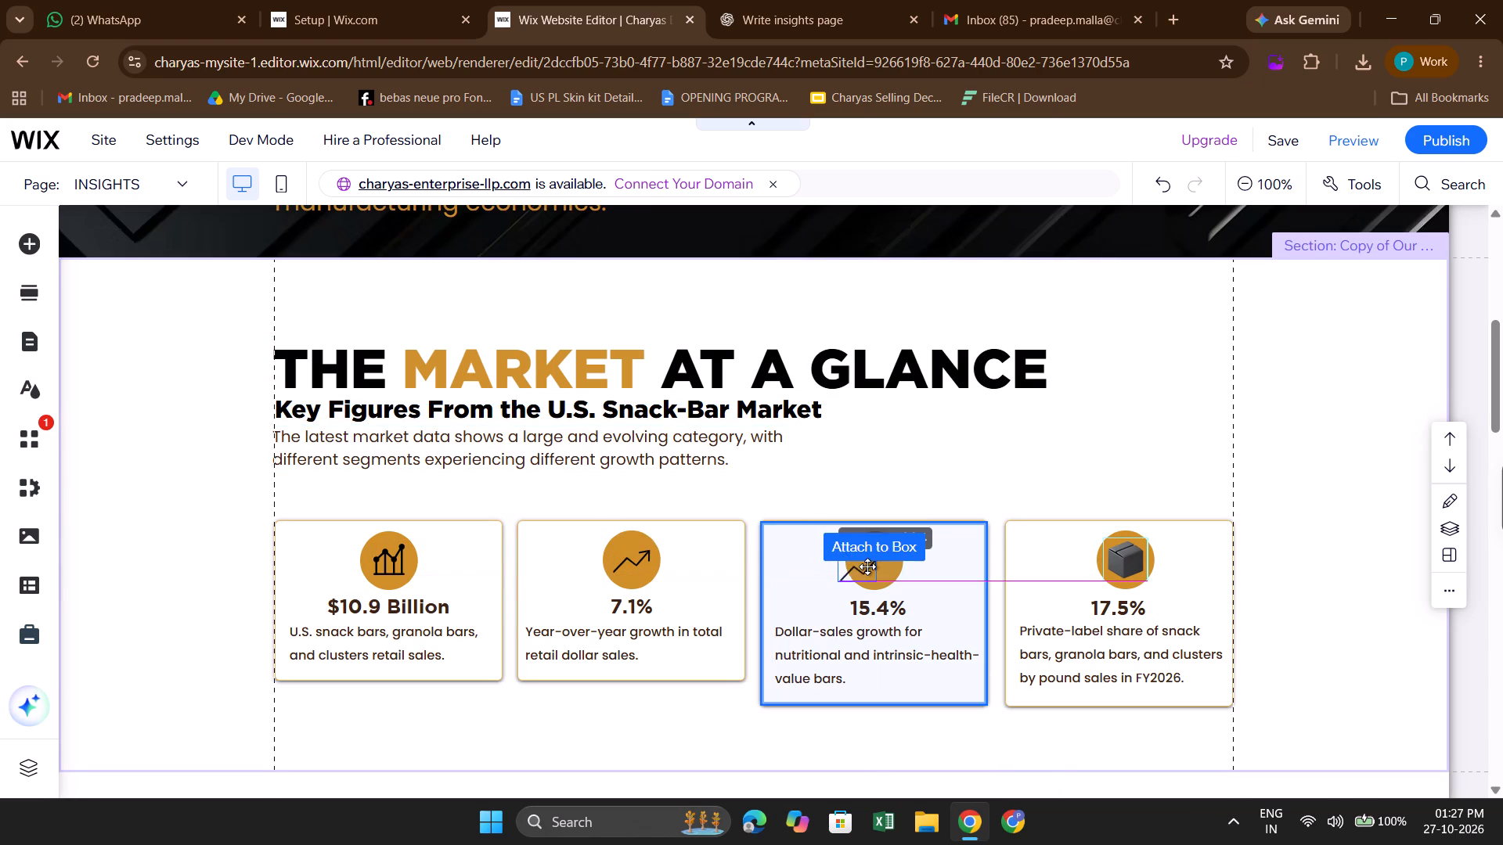
drag(867, 566, 878, 564)
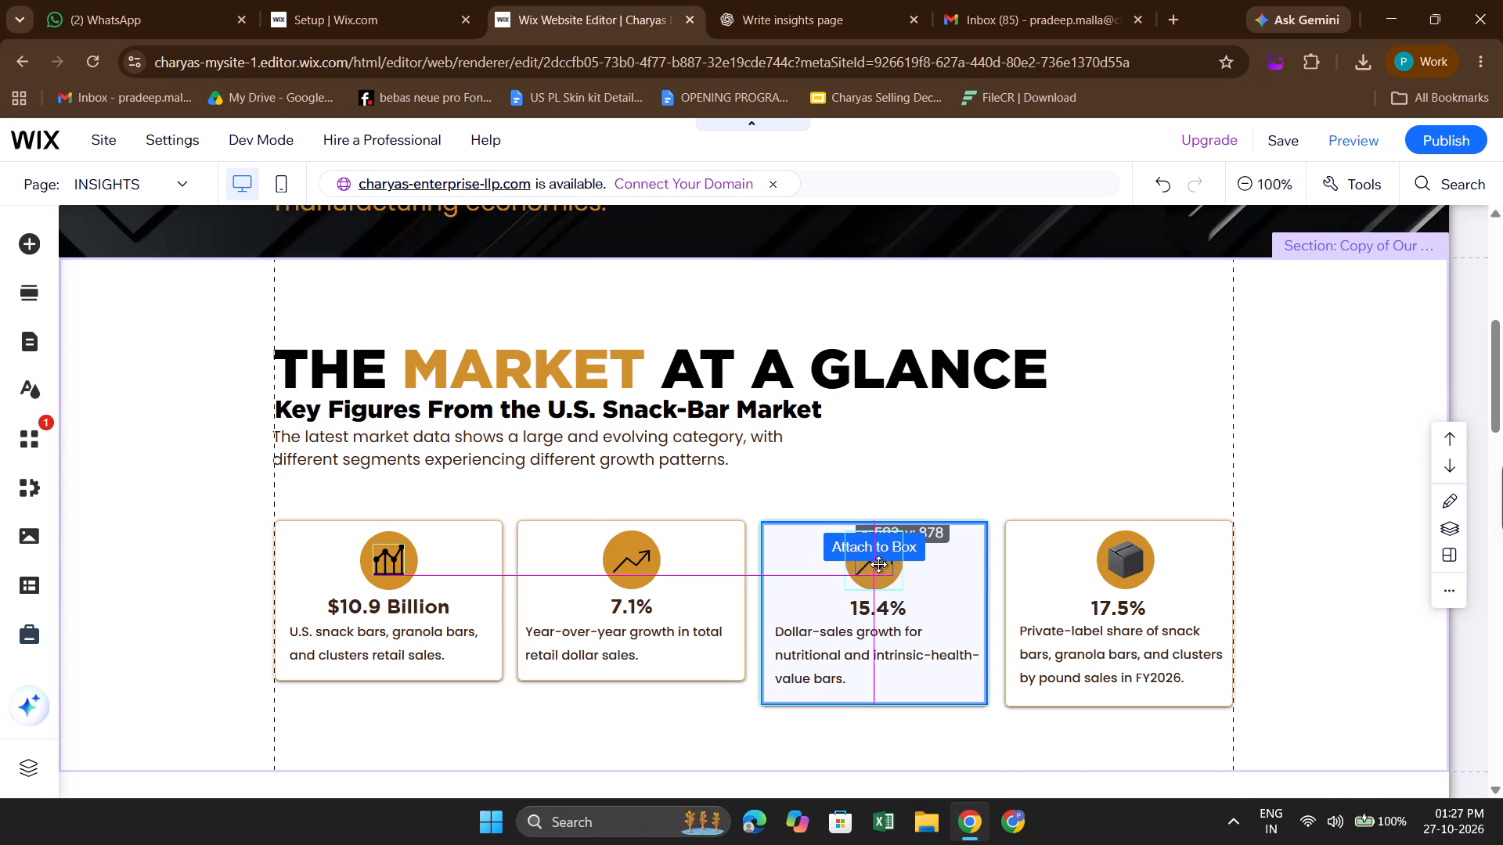
drag(878, 564, 878, 564)
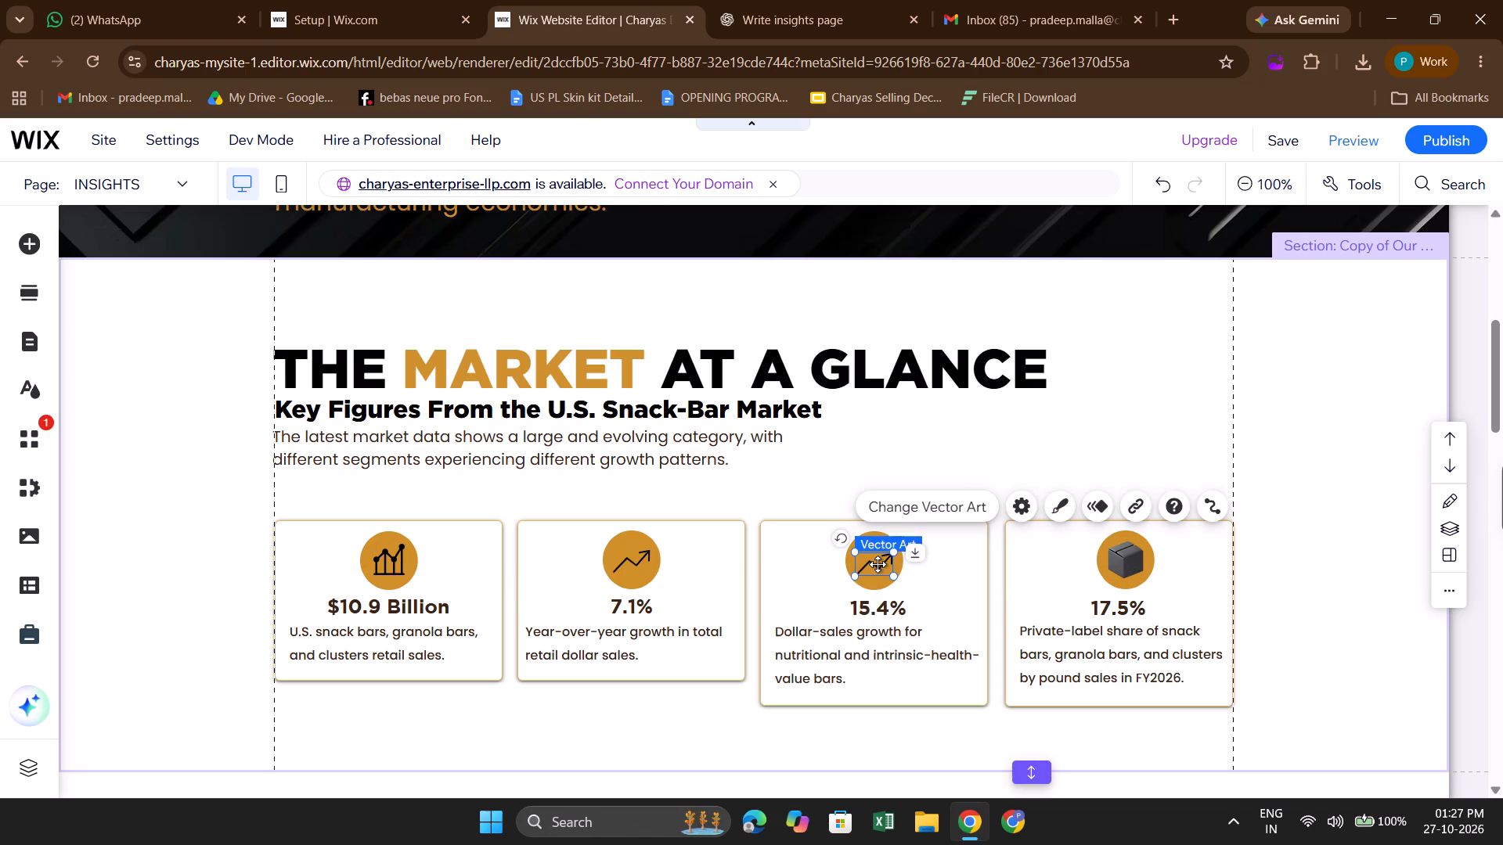
Replace the 15.4% card's arrow with the solid maroon leaf with a slim central vein, found by searching the vector art for "leaf".
click(915, 516)
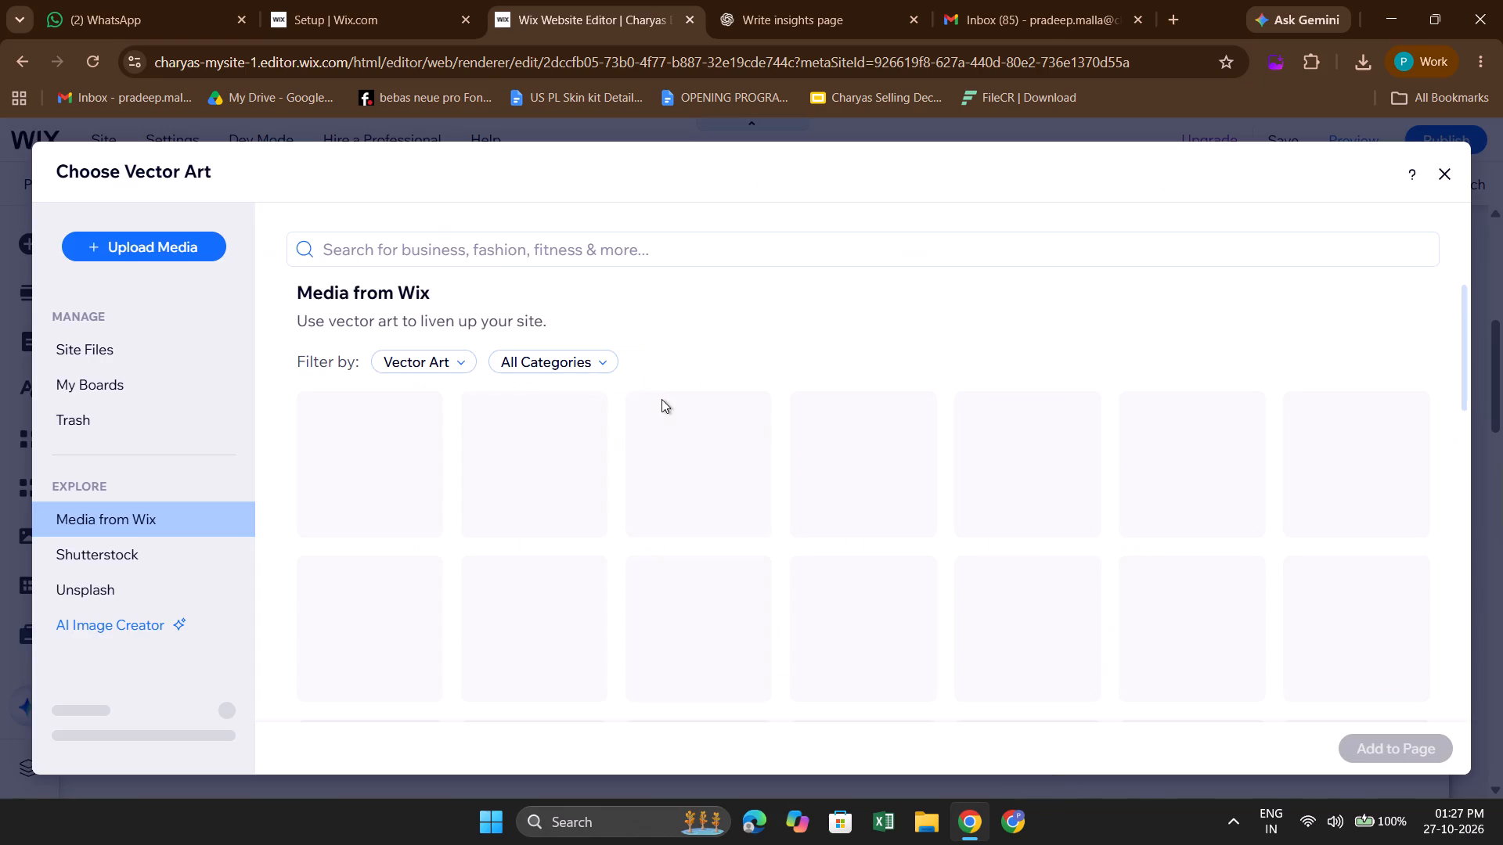
click(475, 245)
text(leaf)
key(Return)
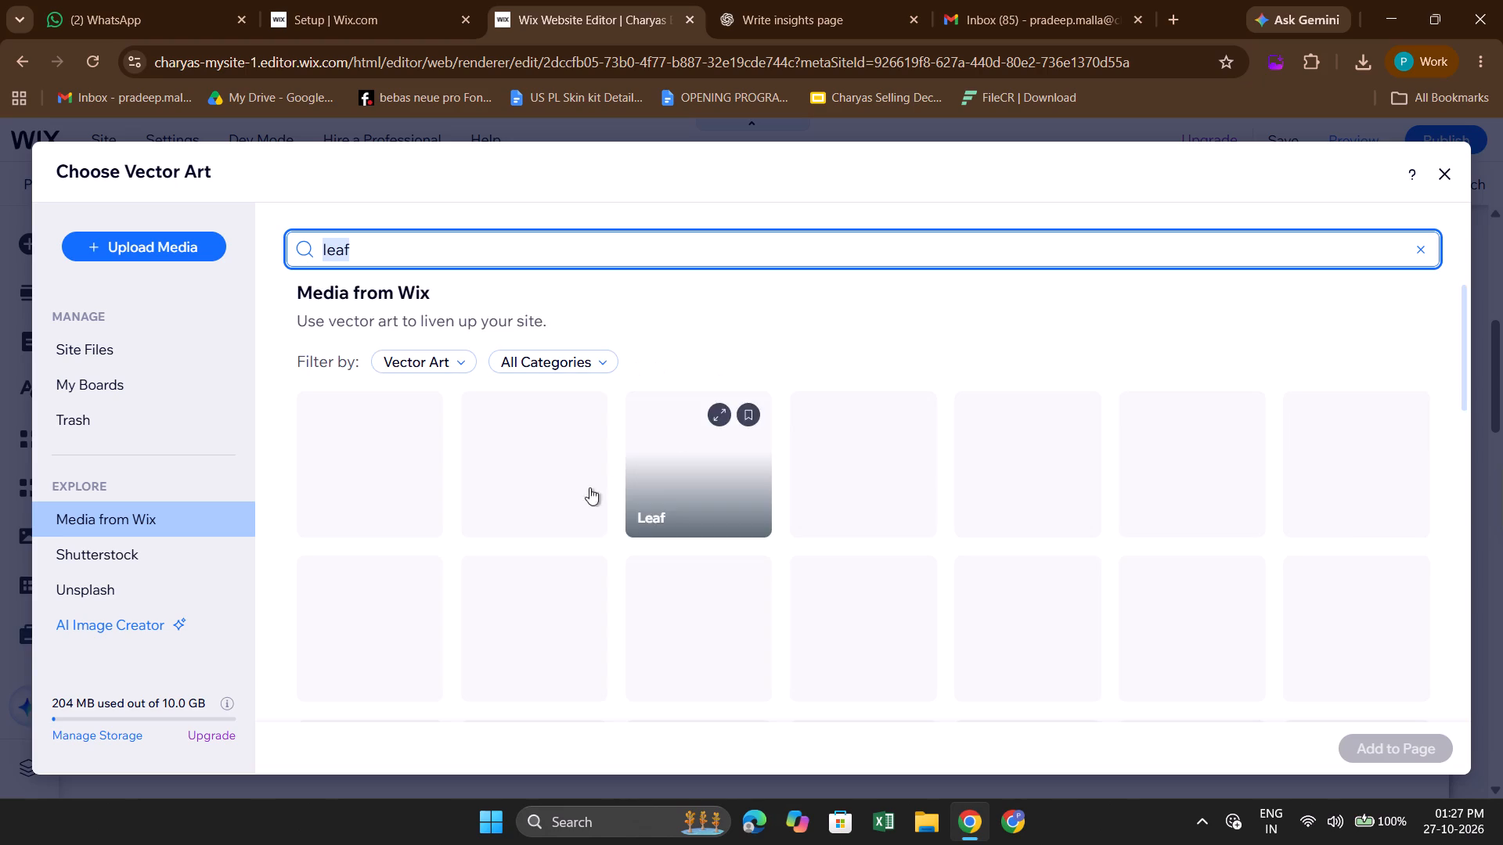
scroll(582, 492, down, 1)
scroll(562, 599, down, 1)
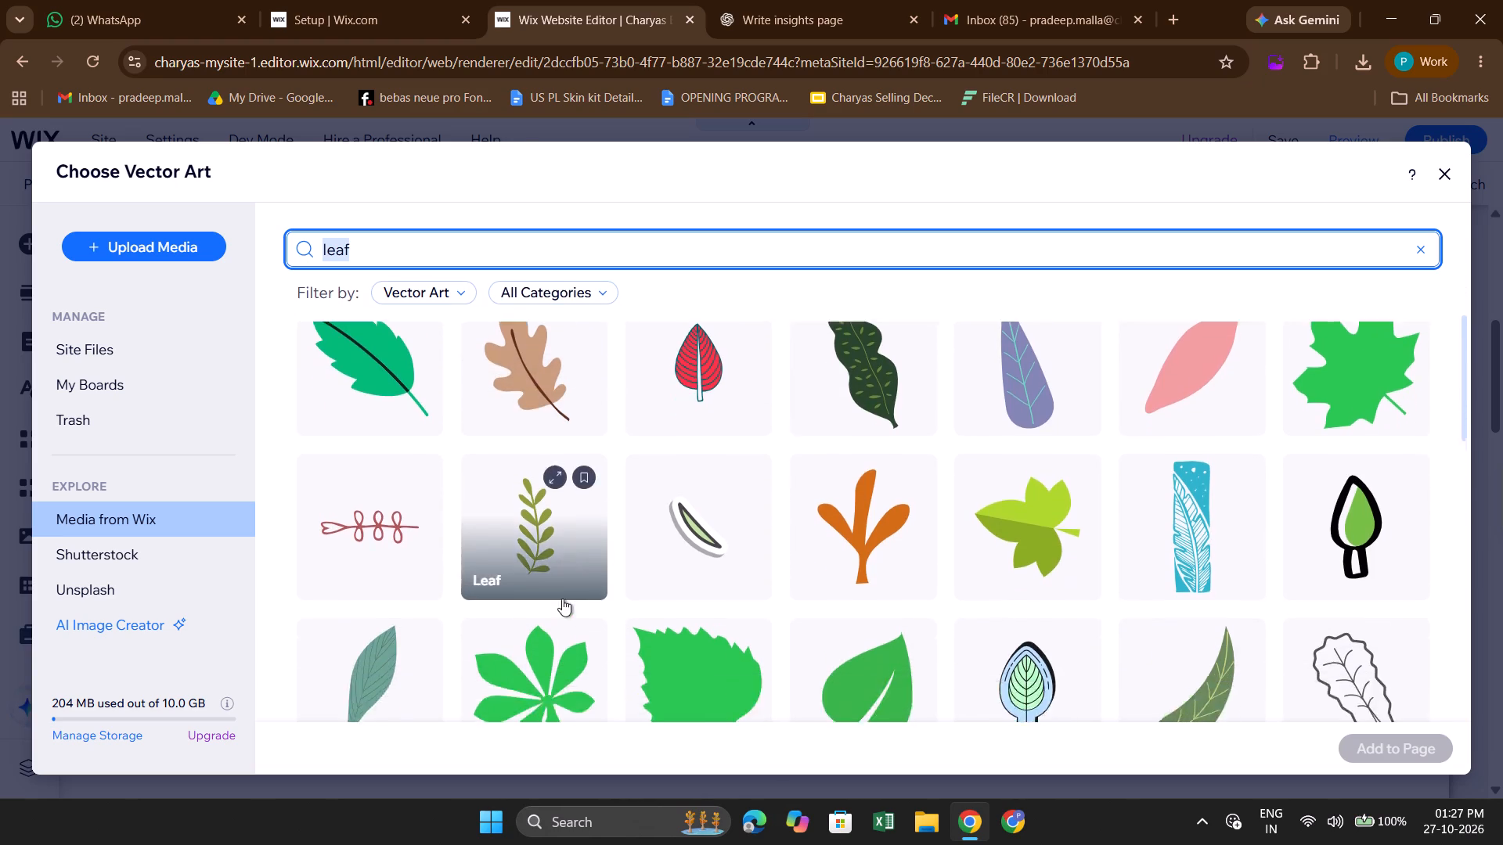
scroll(562, 599, down, 2)
scroll(813, 525, down, 1)
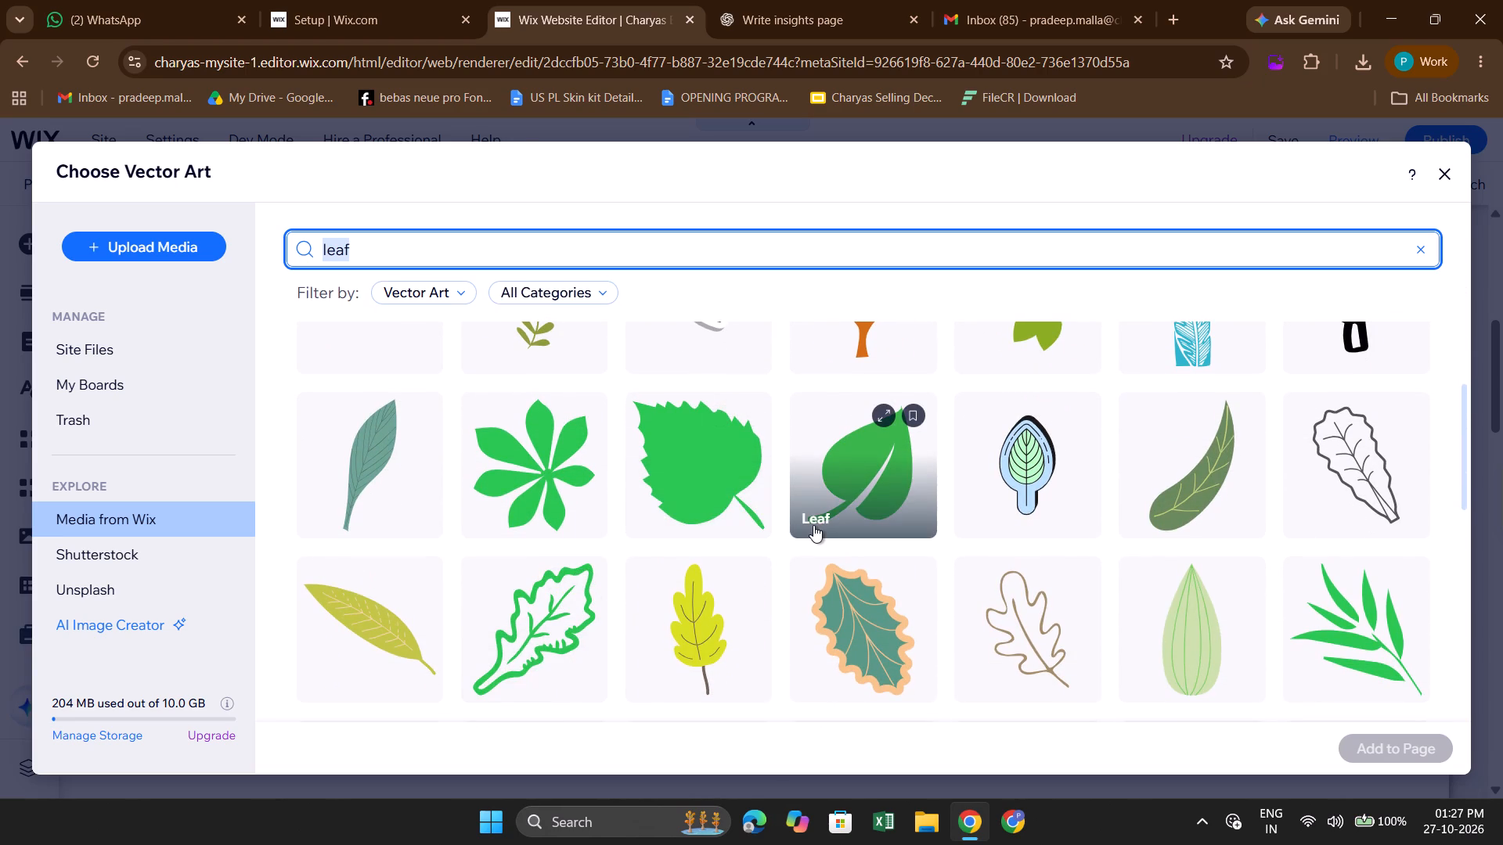
scroll(813, 525, down, 1)
scroll(723, 603, down, 4)
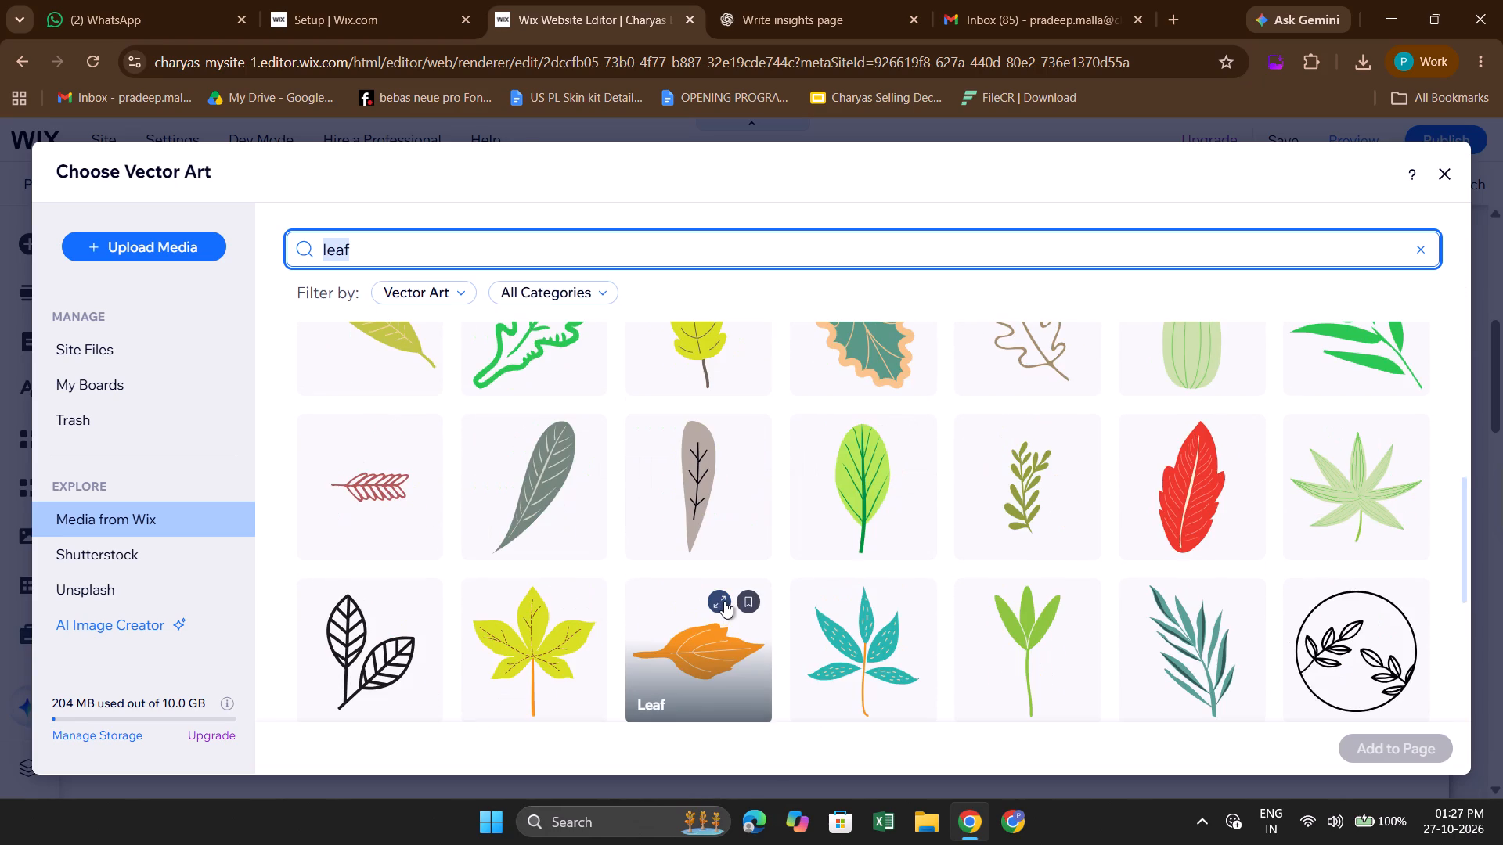
scroll(767, 502, down, 2)
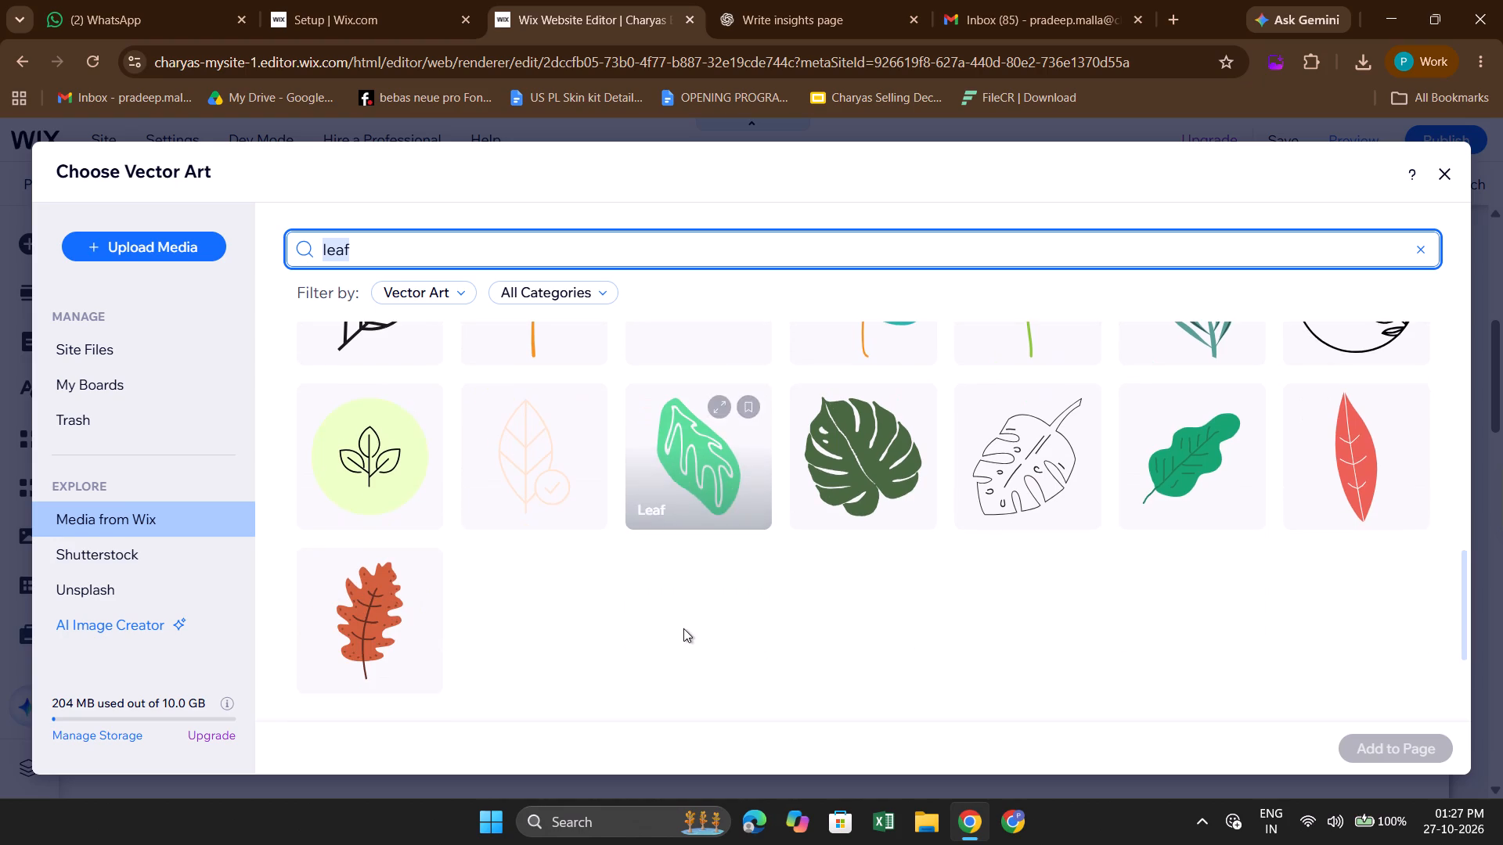
scroll(683, 628, down, 3)
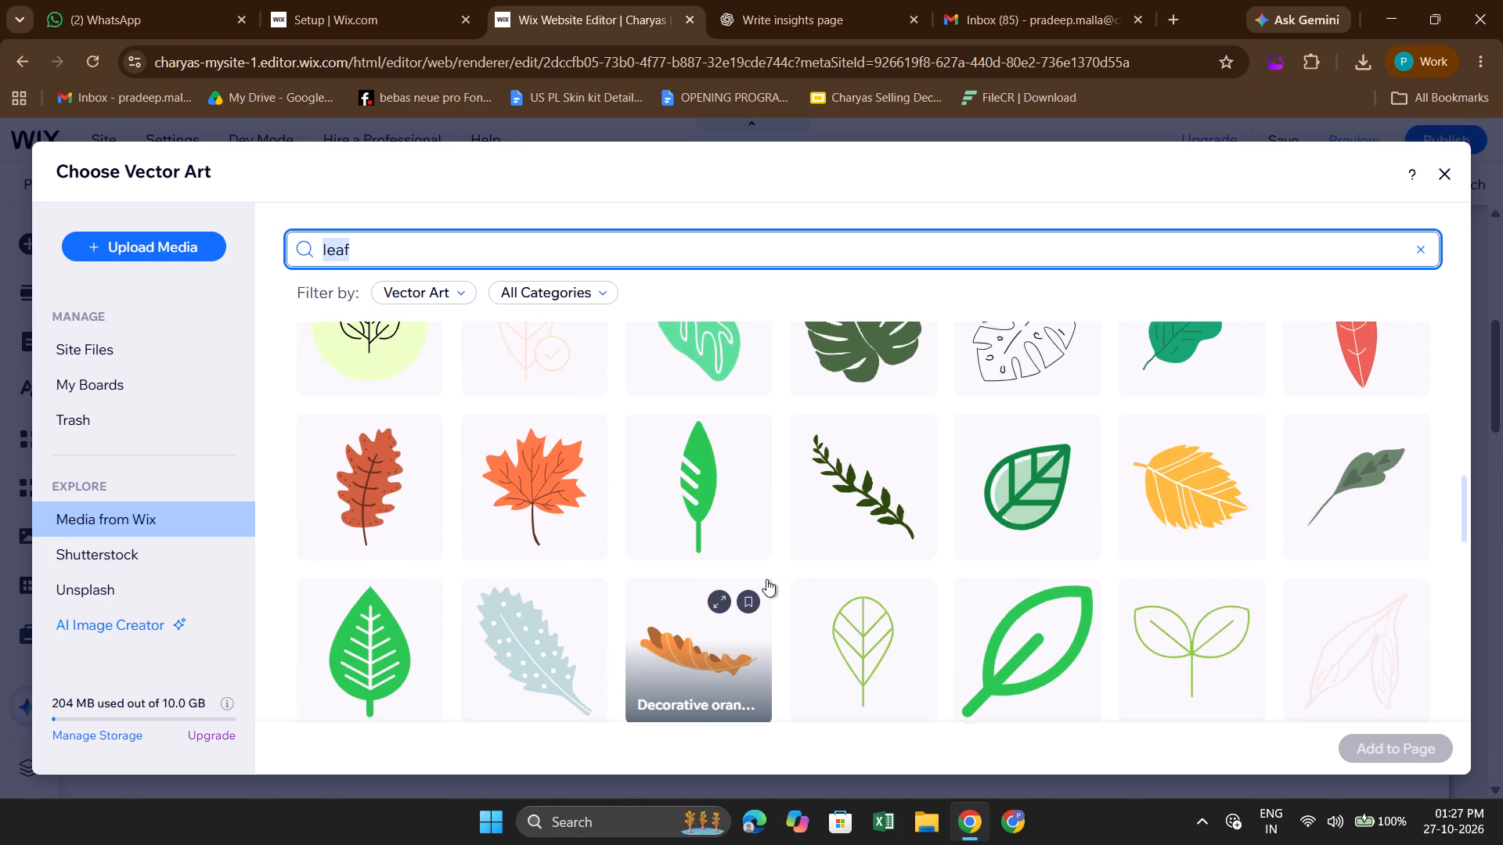
scroll(766, 579, down, 1)
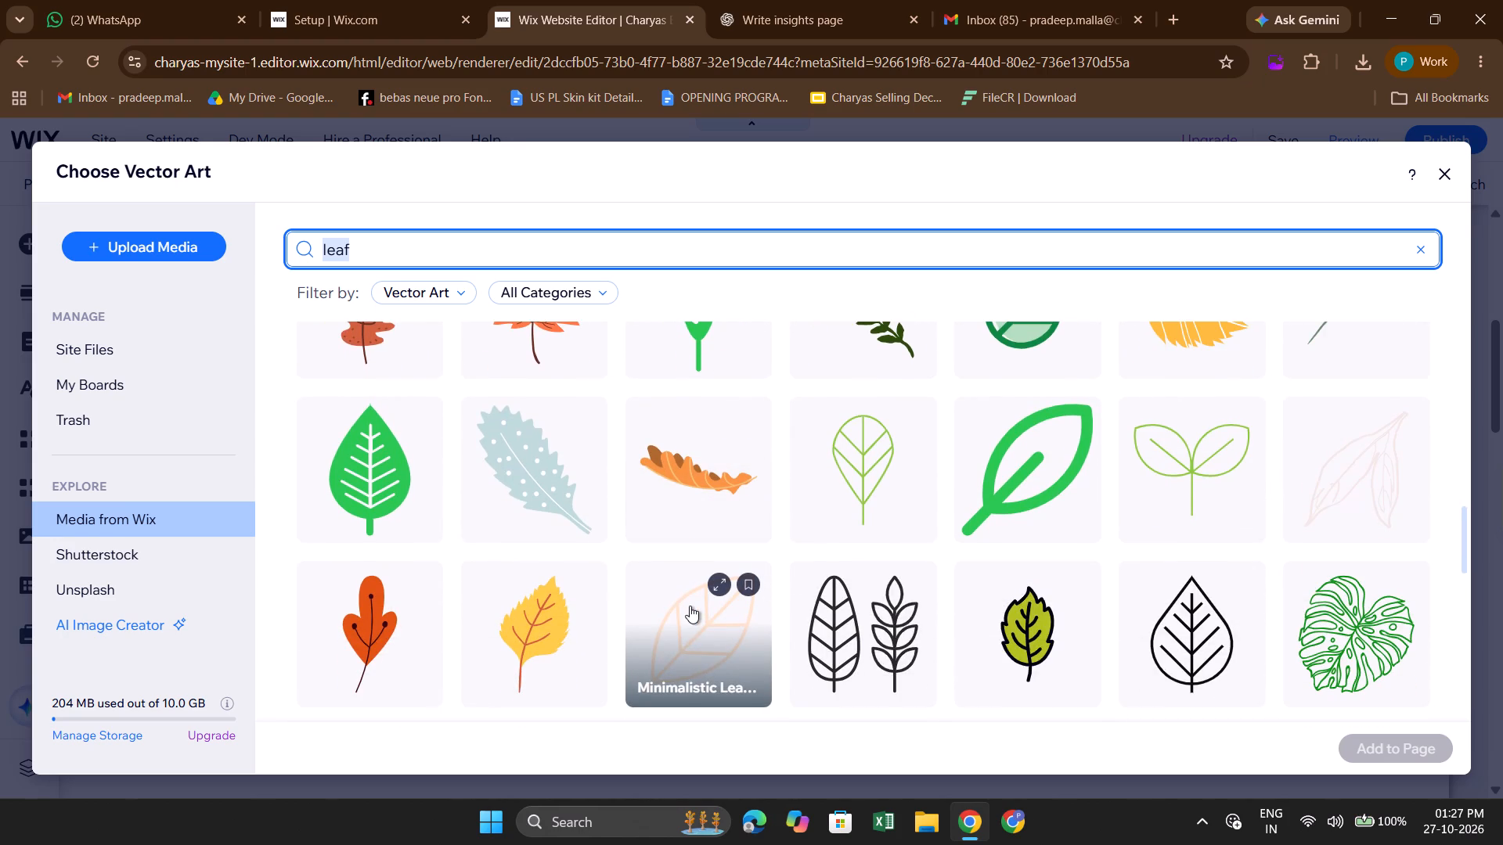
scroll(690, 606, down, 1)
scroll(725, 546, down, 1)
scroll(635, 591, down, 1)
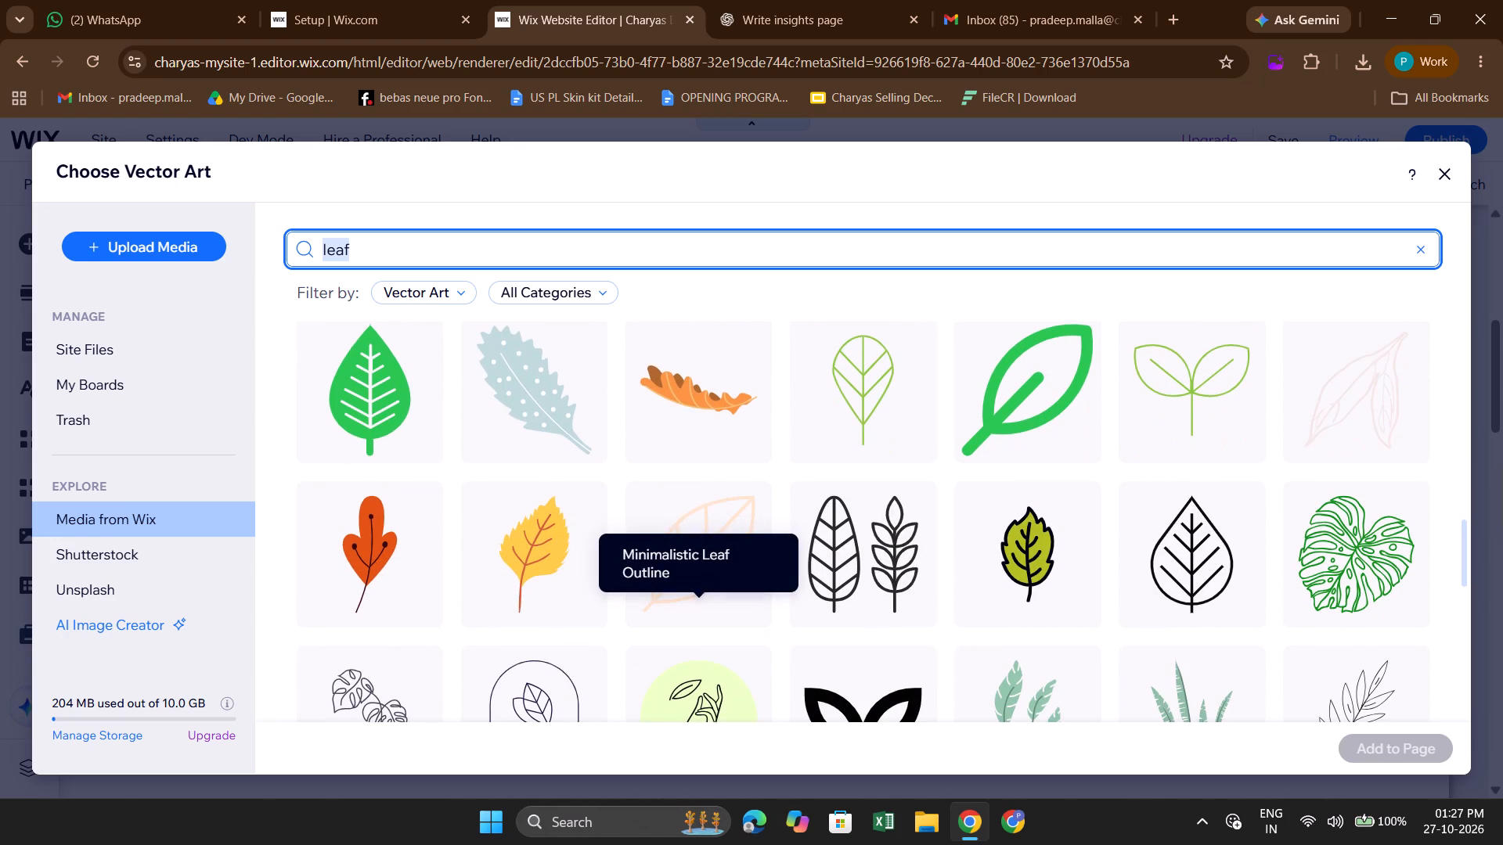
scroll(725, 546, down, 1)
scroll(855, 558, down, 2)
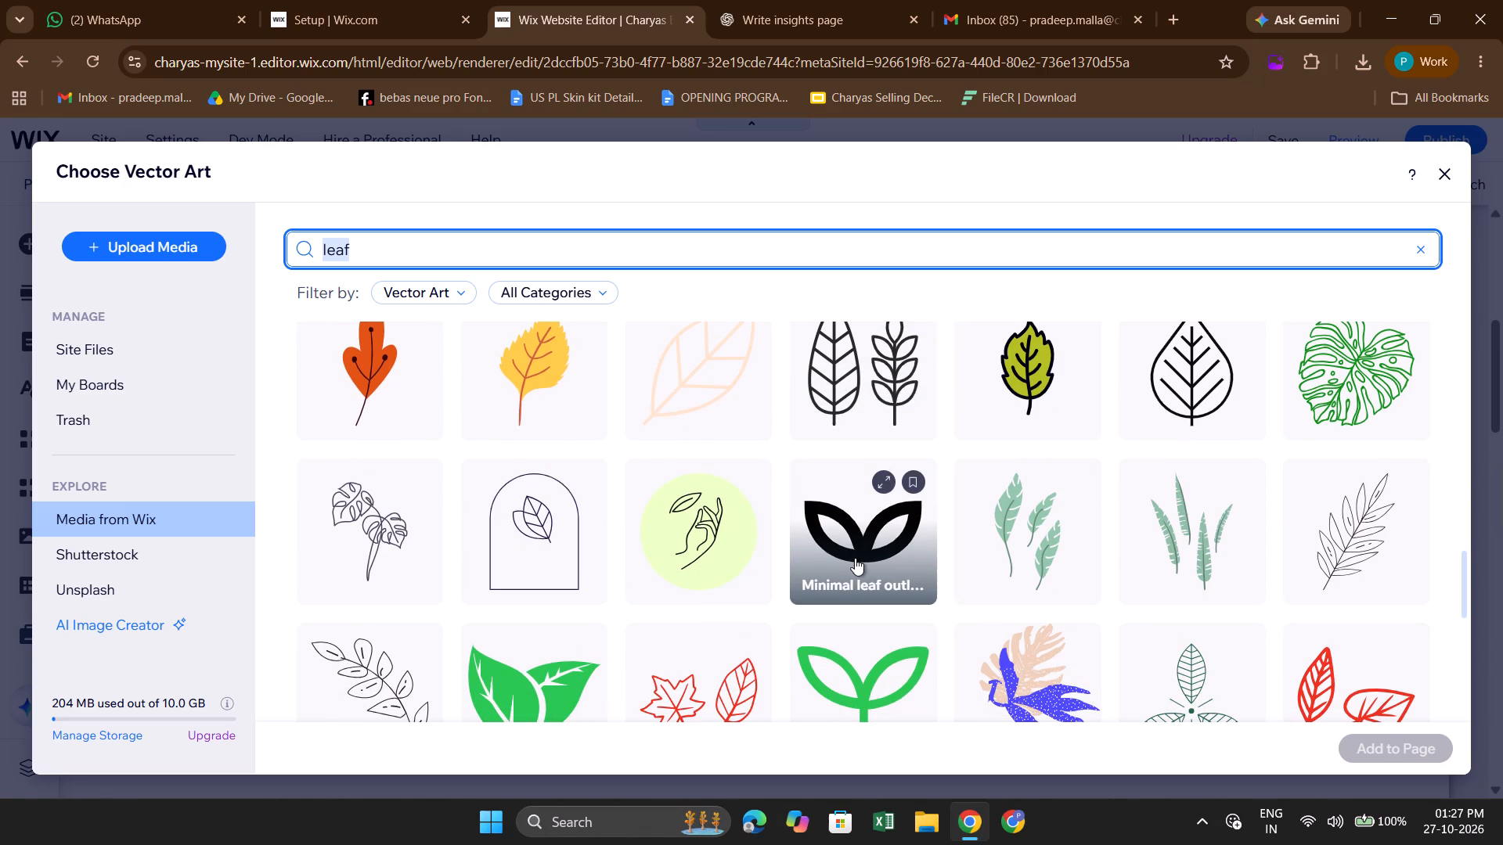
scroll(855, 558, down, 1)
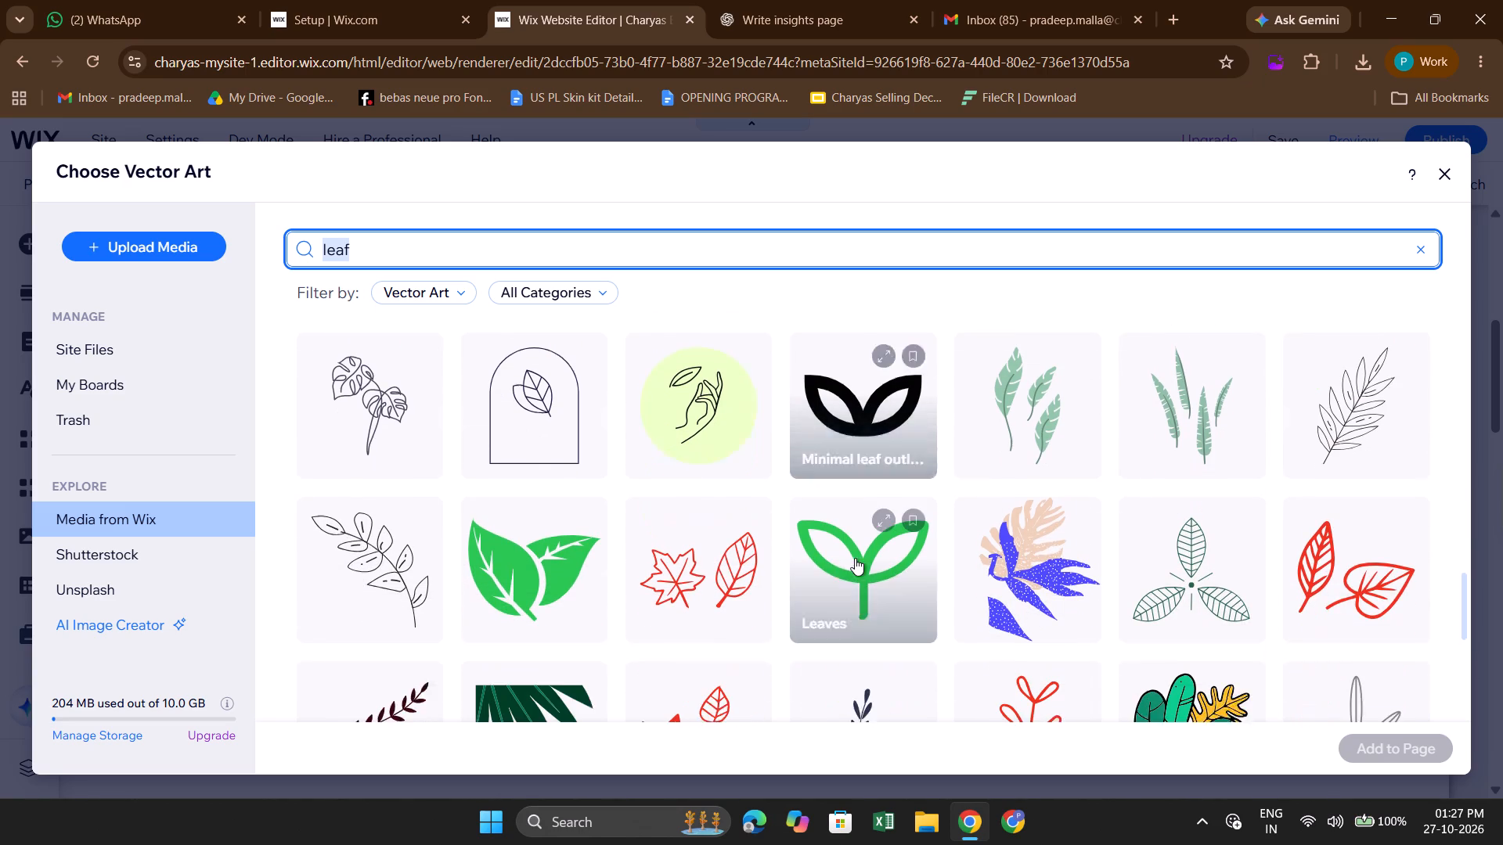
scroll(693, 601, down, 2)
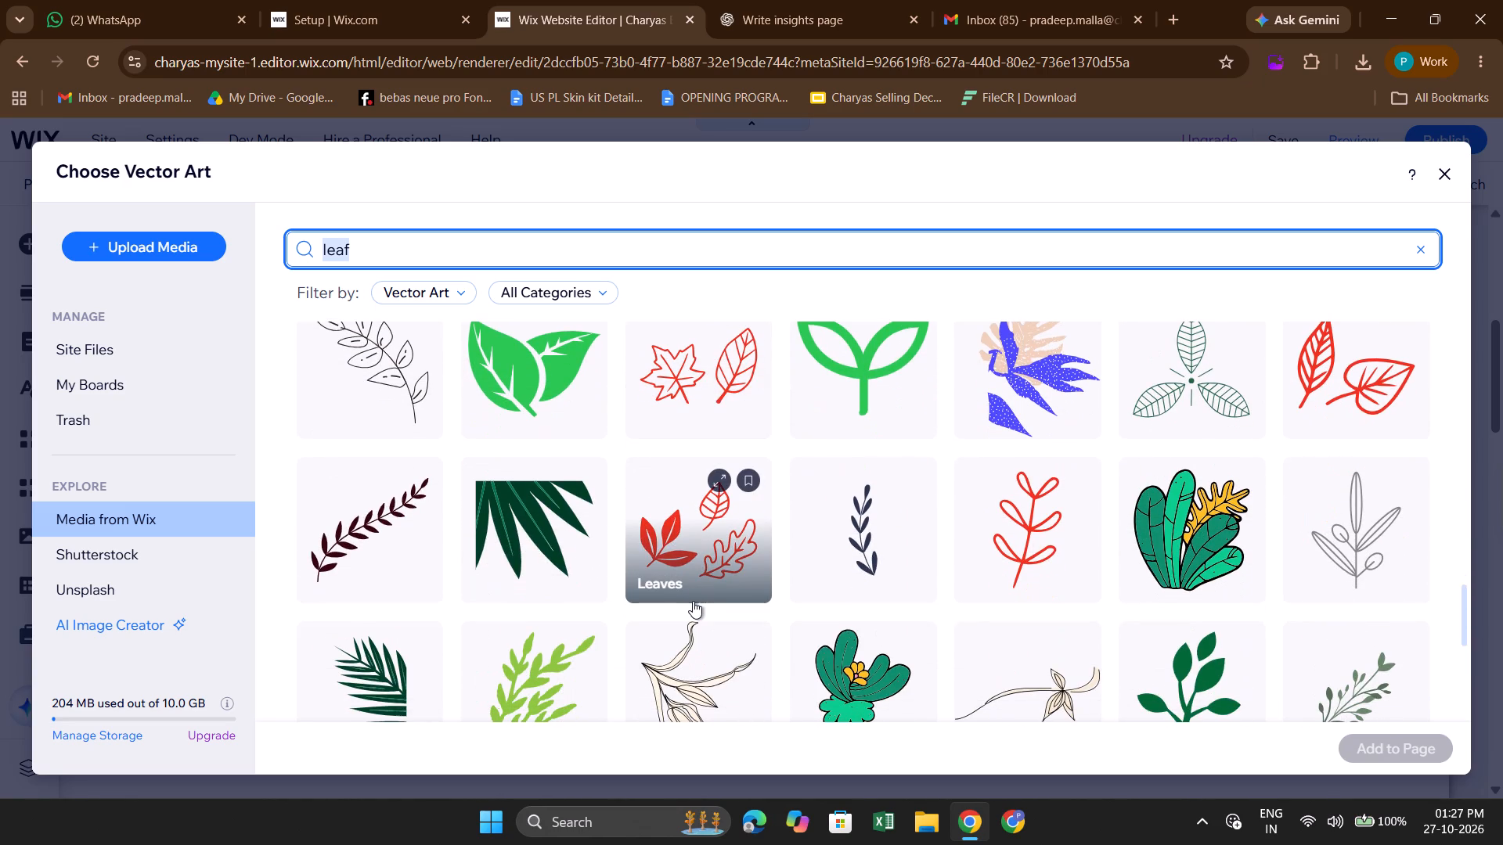
scroll(693, 601, down, 3)
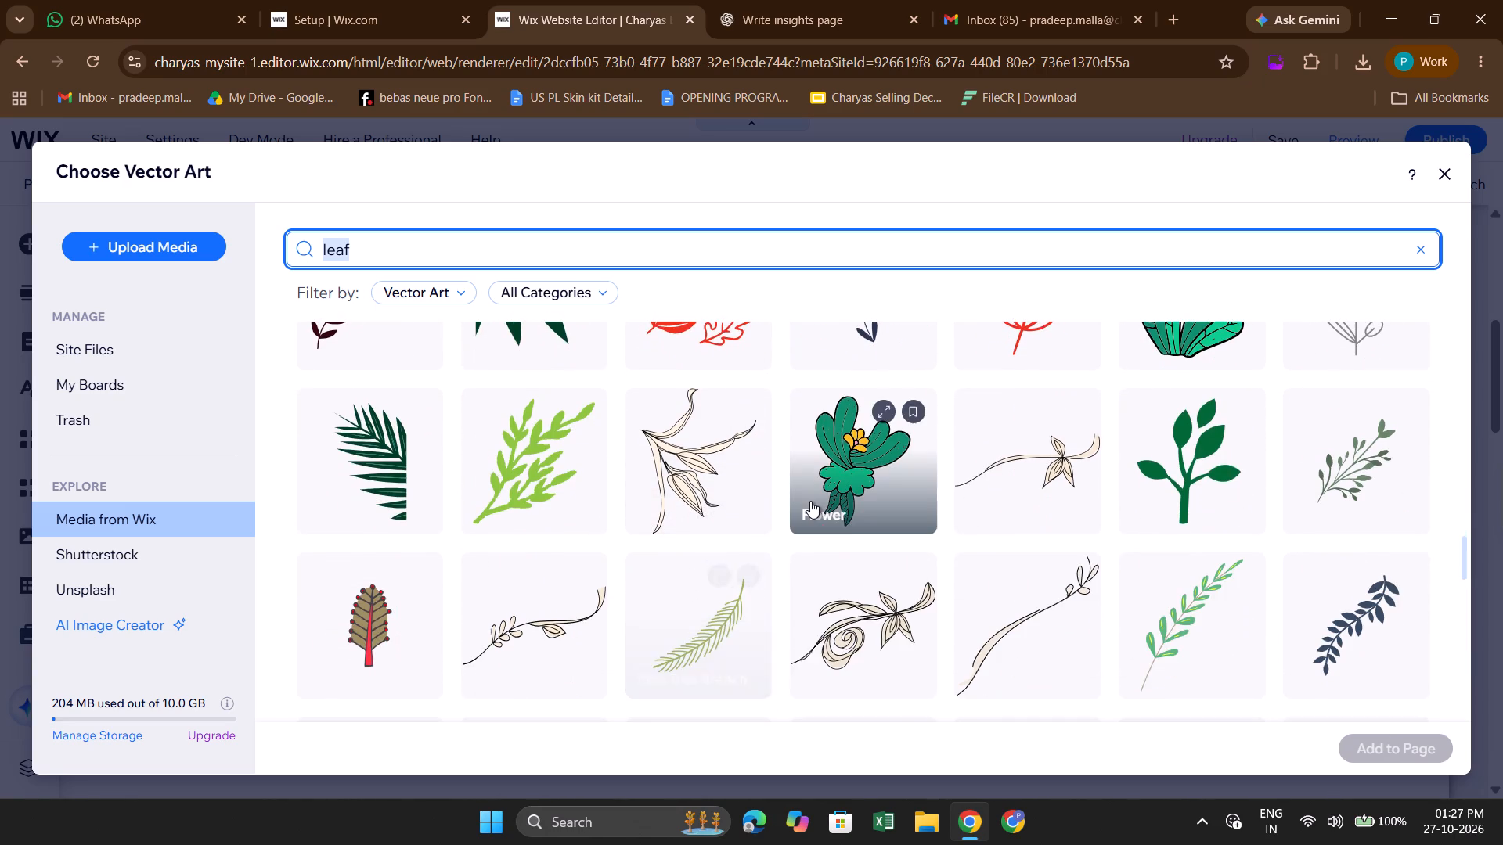
scroll(810, 501, down, 2)
scroll(682, 619, down, 1)
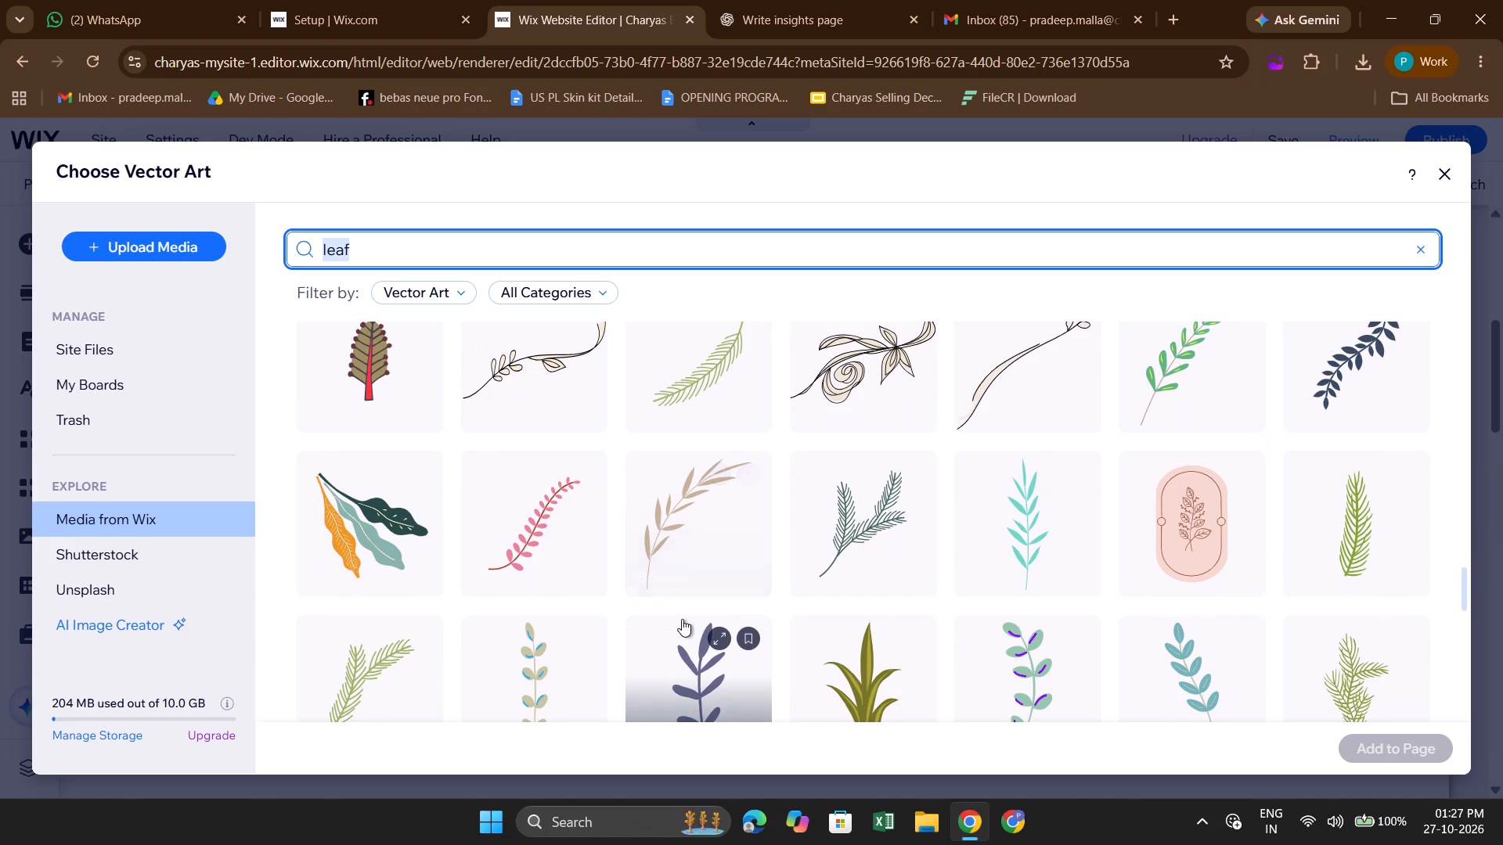
scroll(682, 619, down, 2)
scroll(764, 527, down, 2)
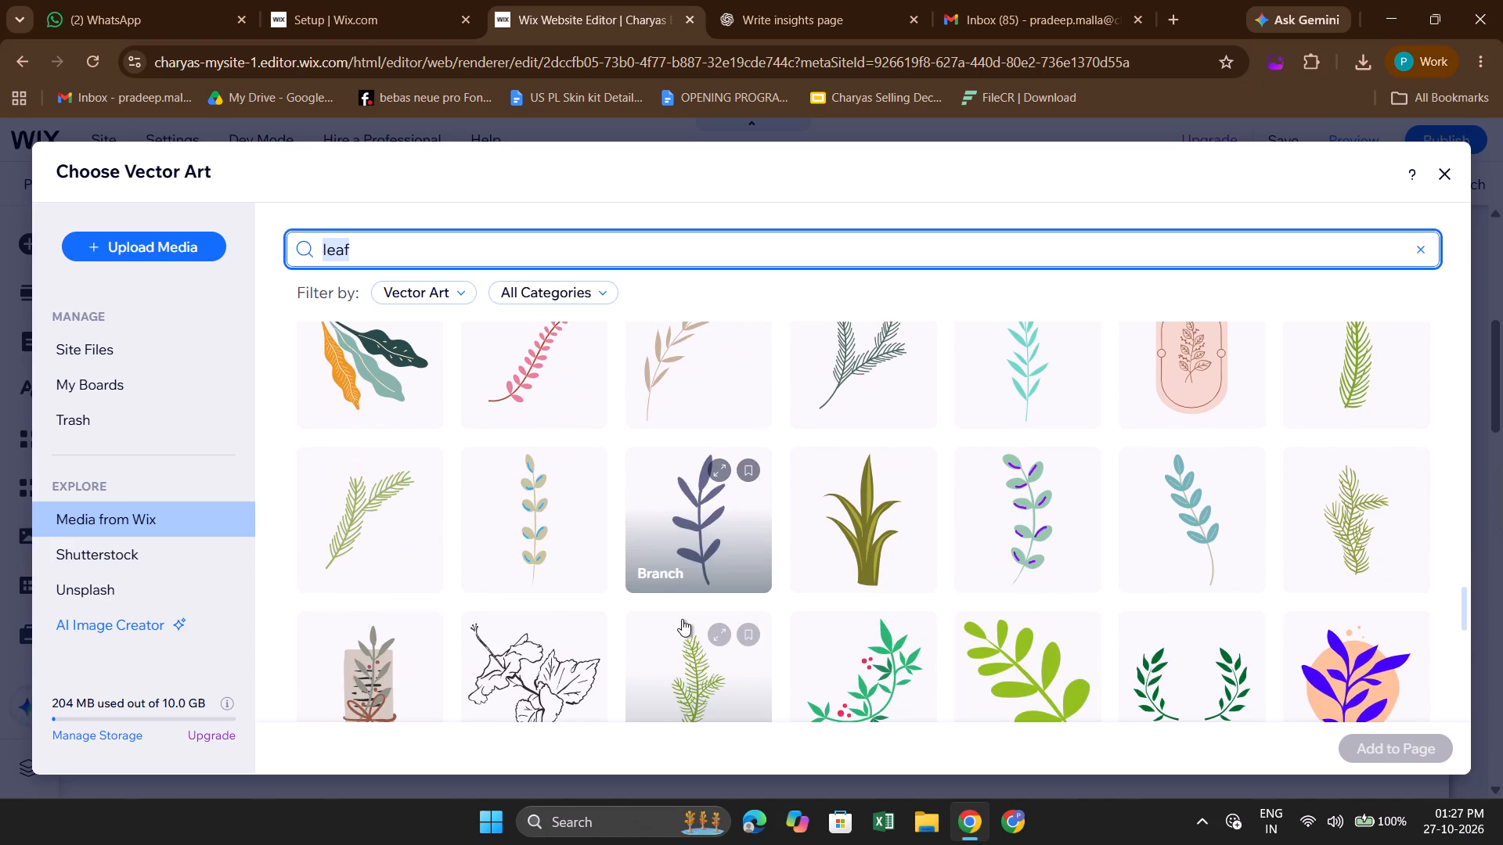
scroll(764, 527, down, 1)
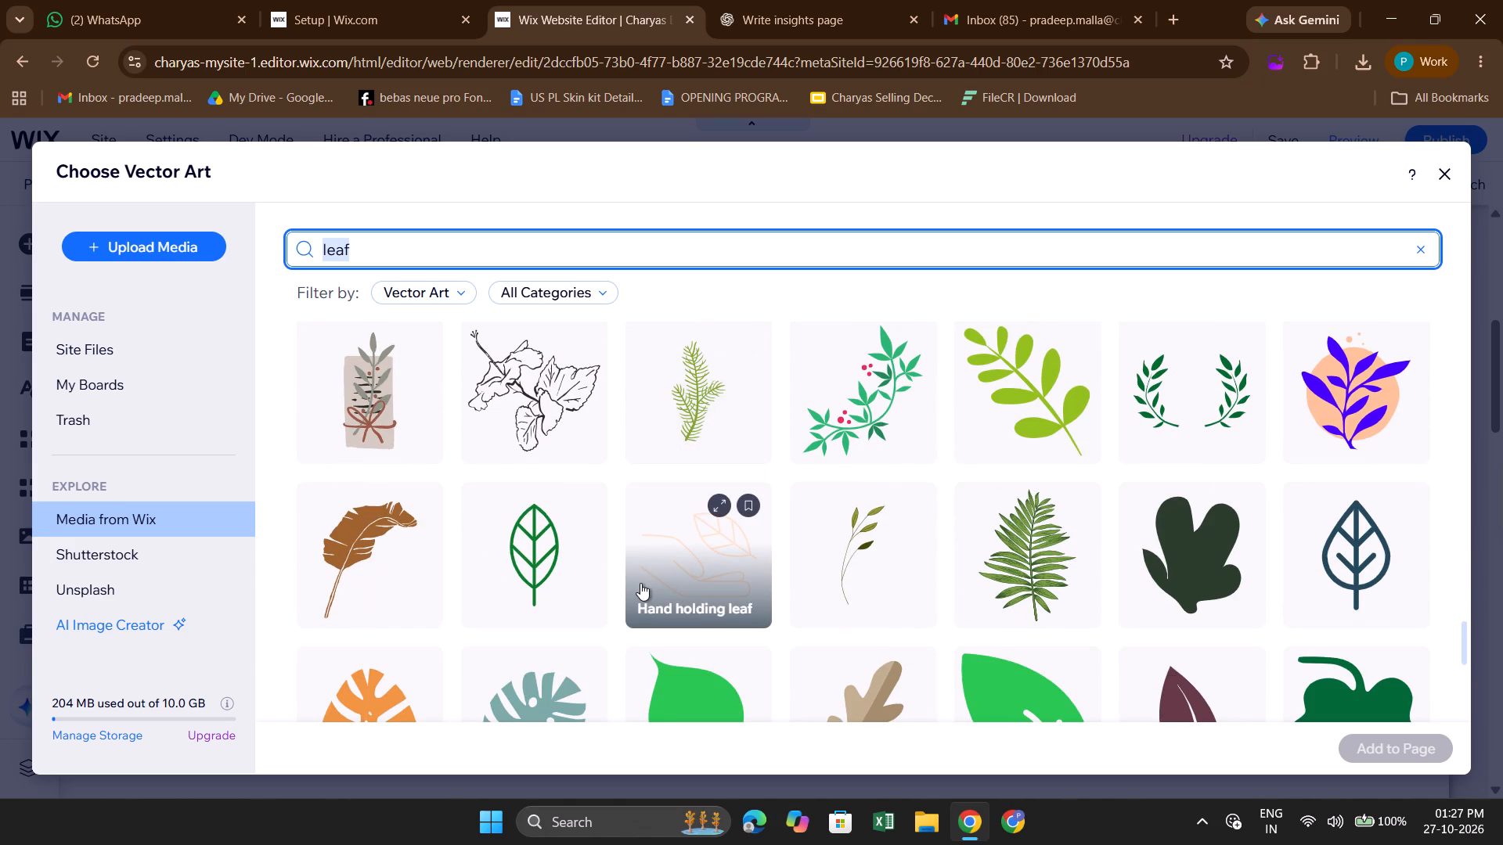
scroll(640, 583, down, 1)
scroll(690, 505, down, 1)
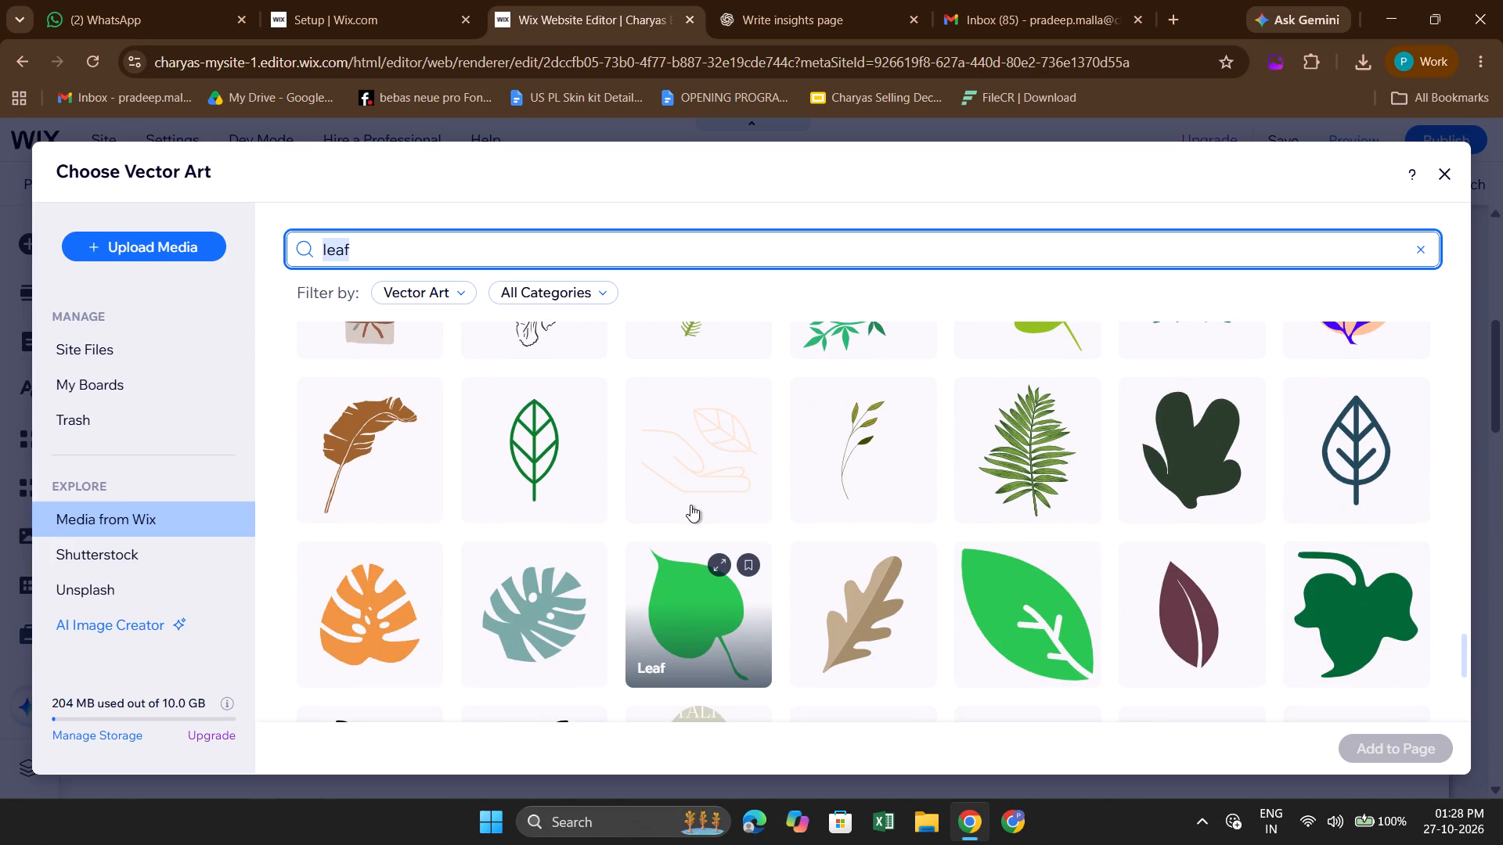
scroll(690, 505, down, 2)
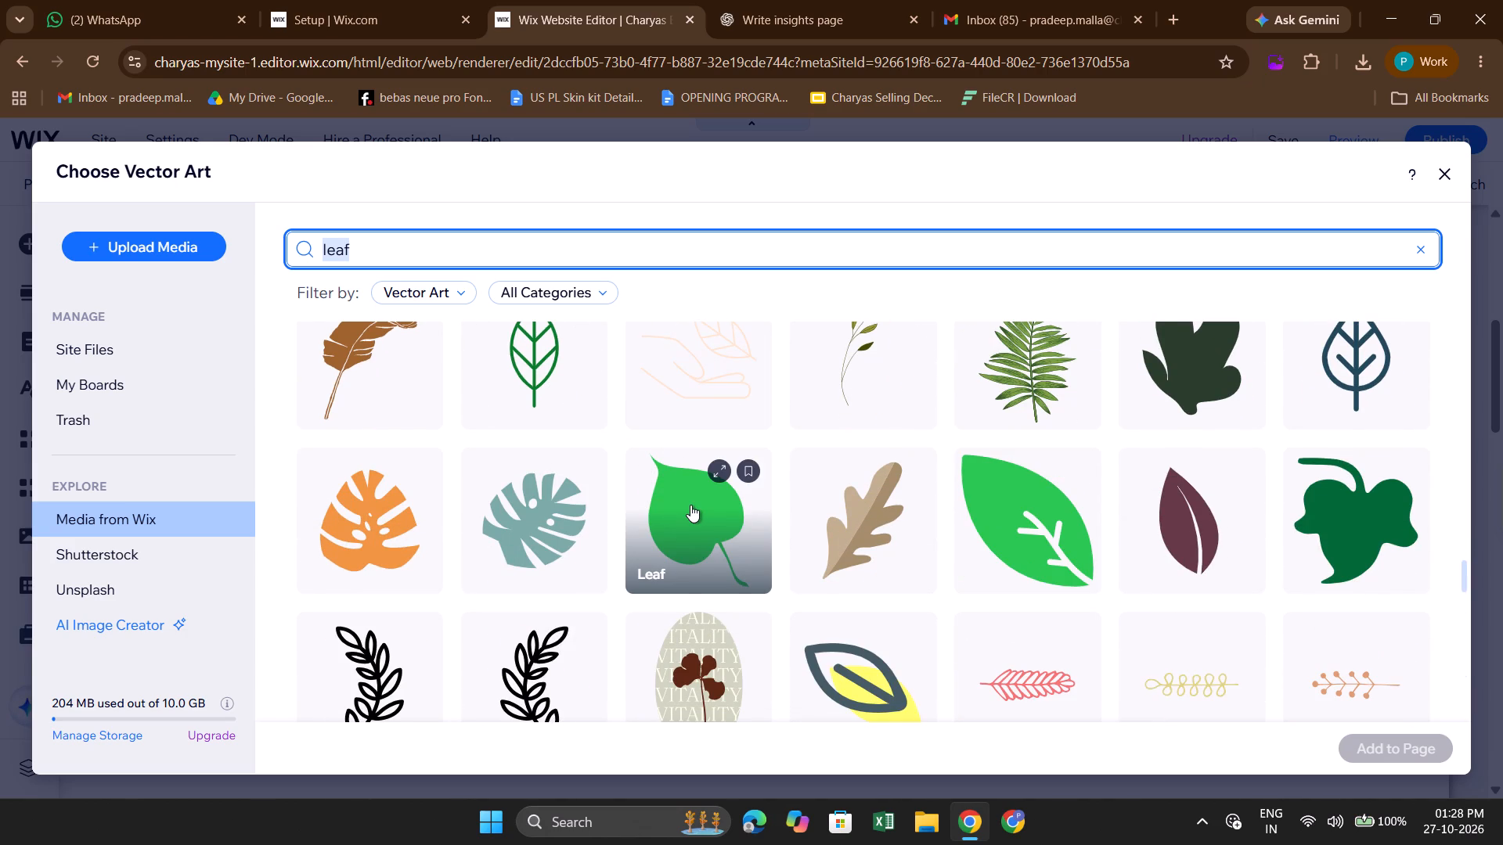
scroll(690, 505, down, 1)
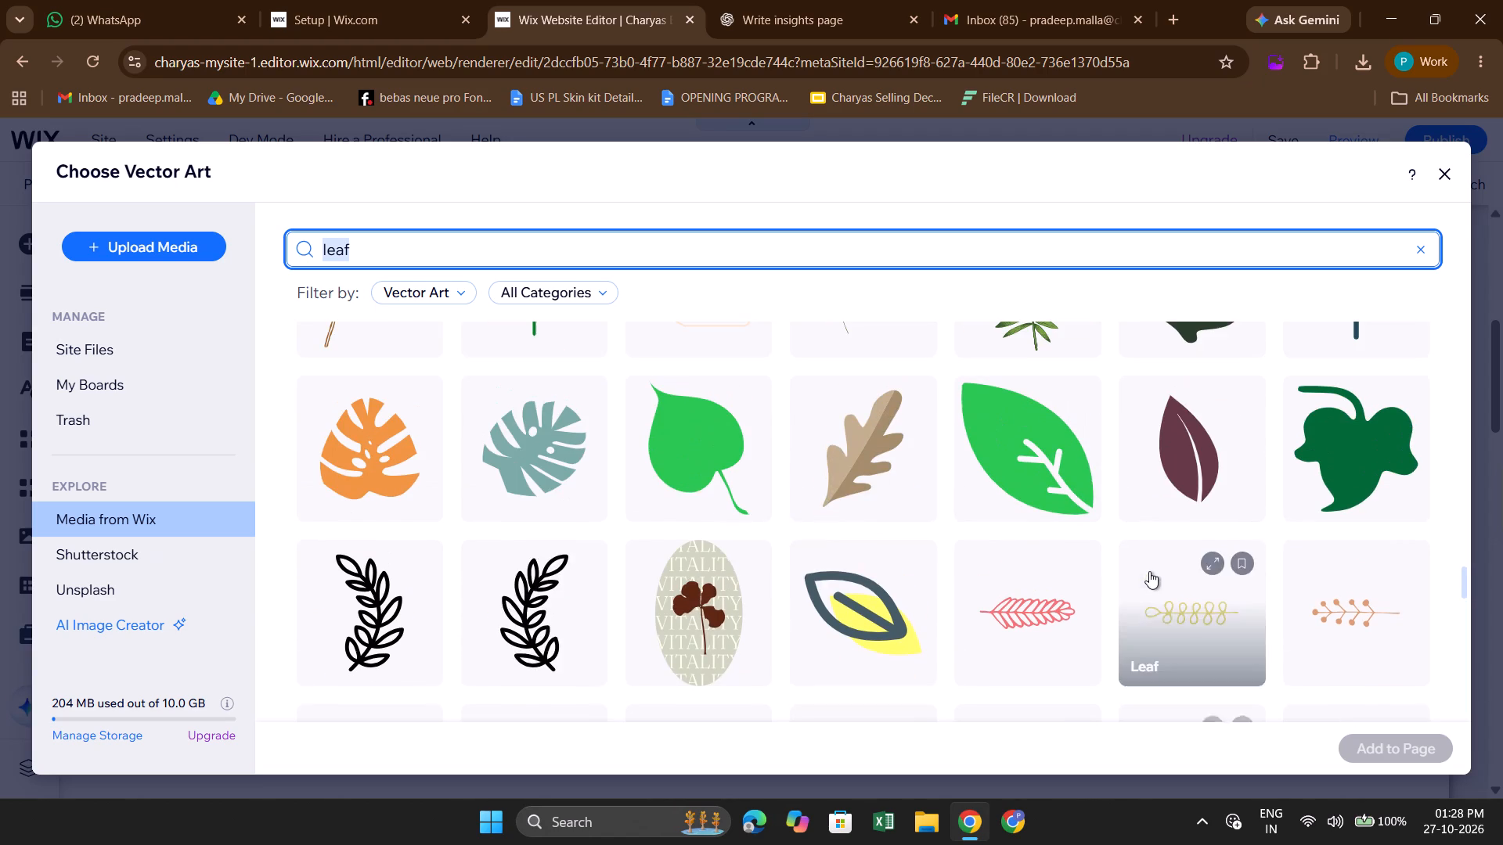
click(1174, 451)
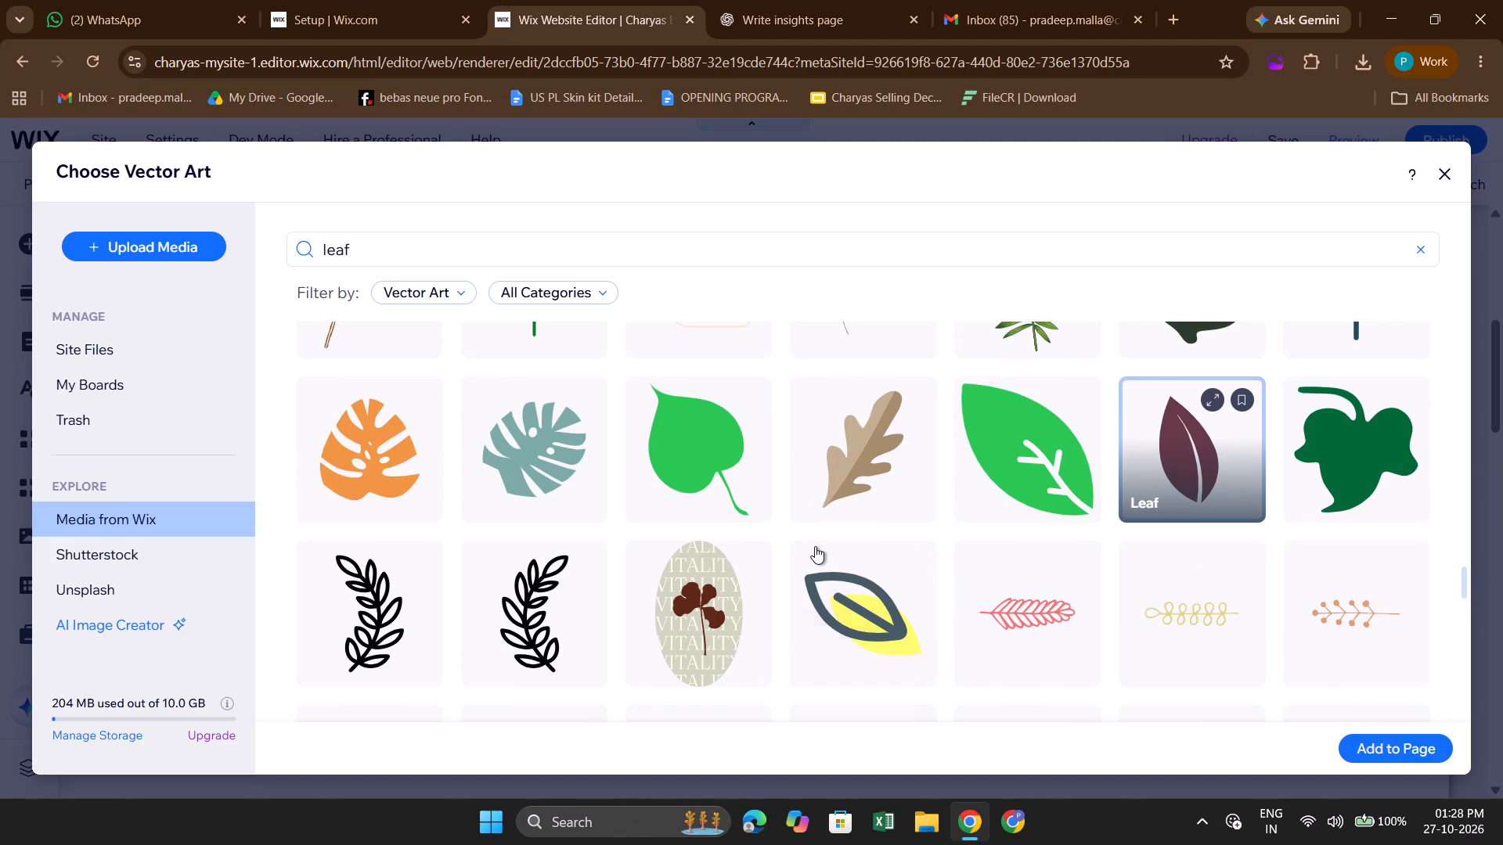
click(1374, 743)
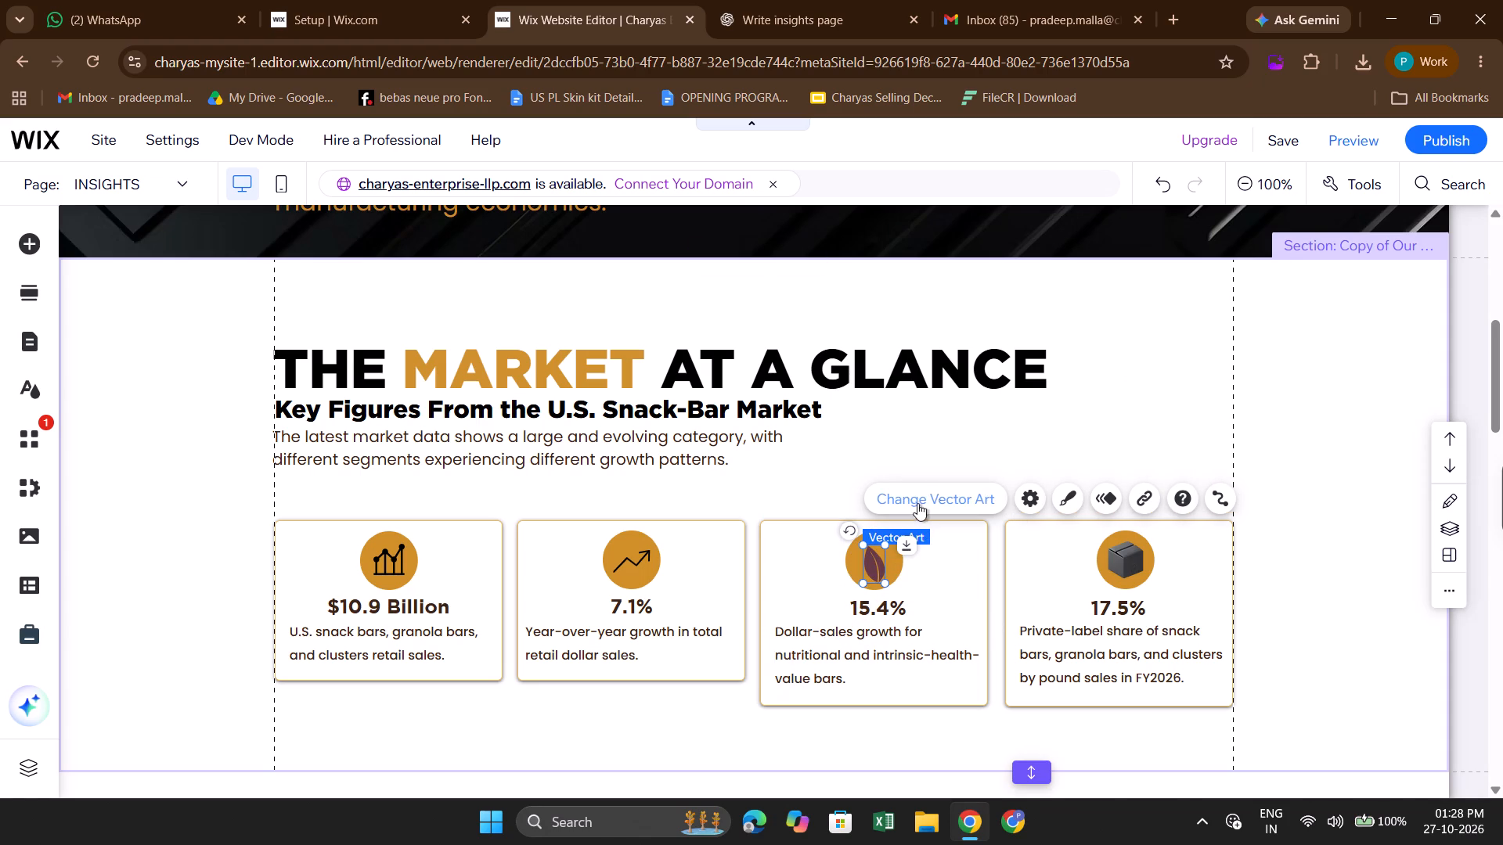
Recolour the 15.4% card's leaf icon to black (#000000).
click(1065, 502)
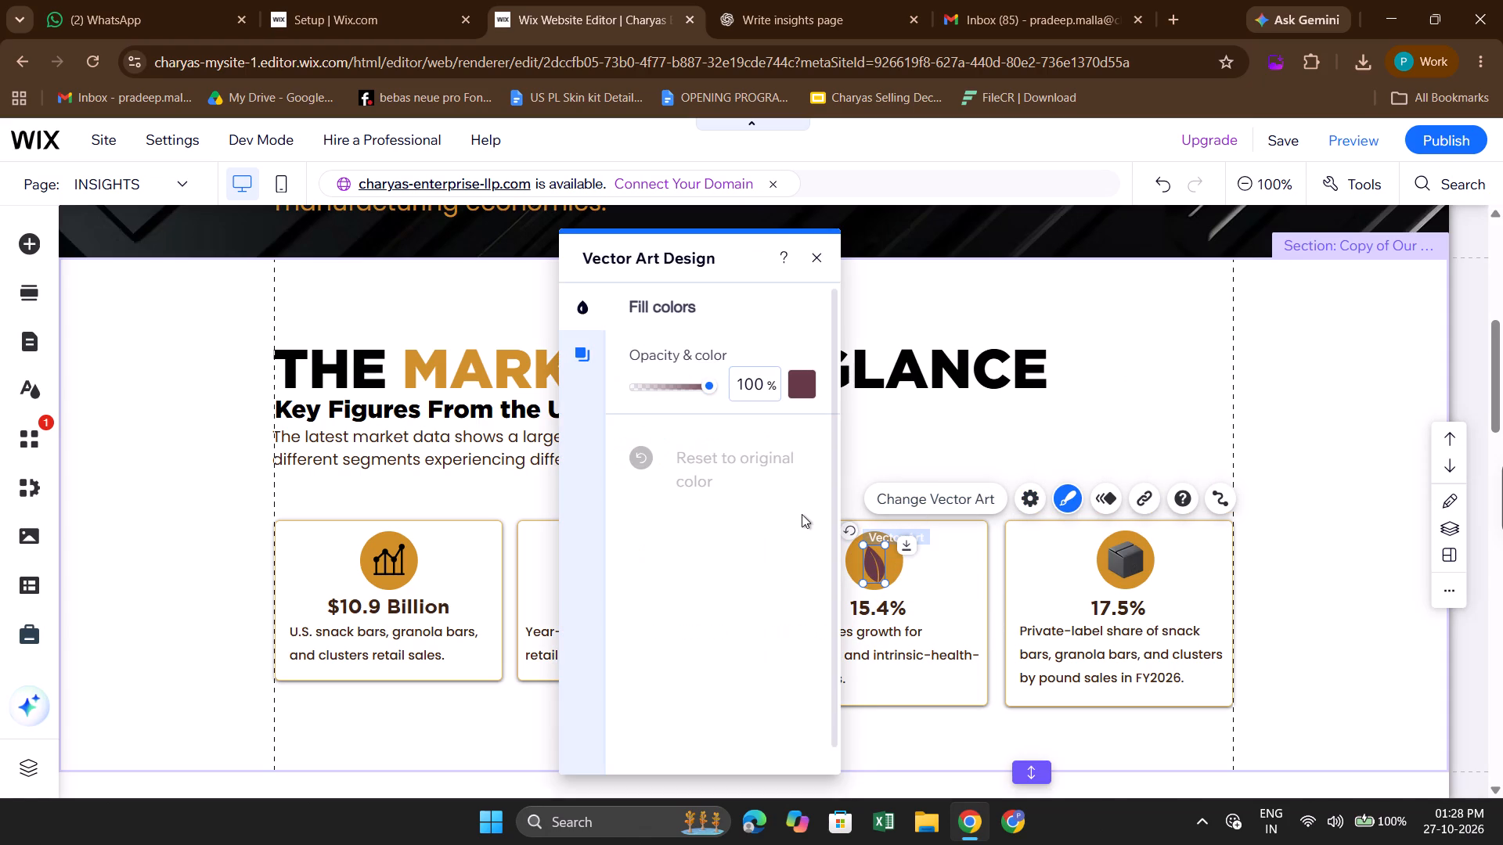
click(806, 384)
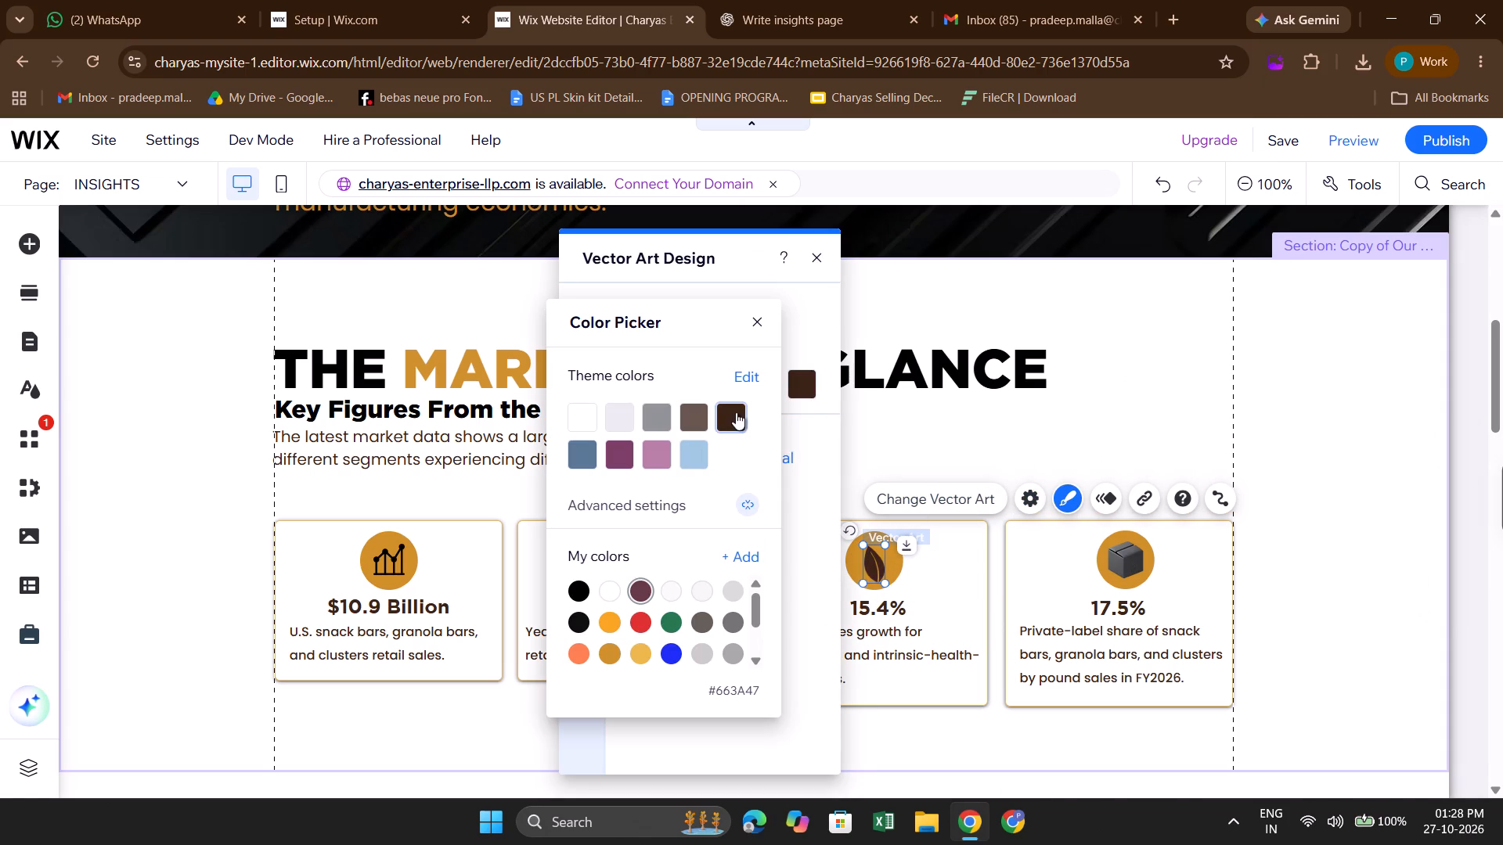
click(581, 595)
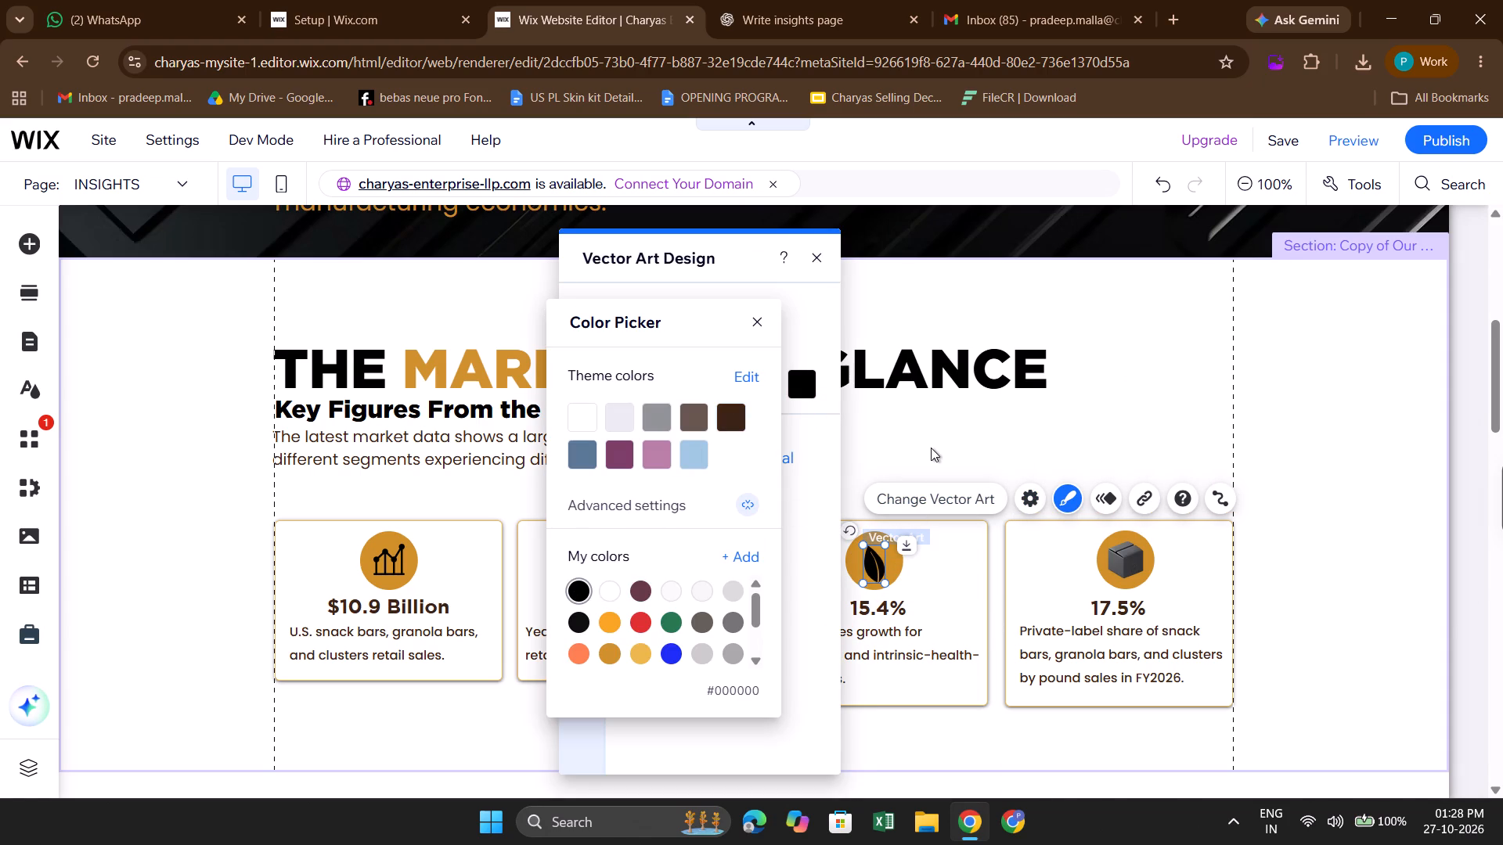
click(748, 317)
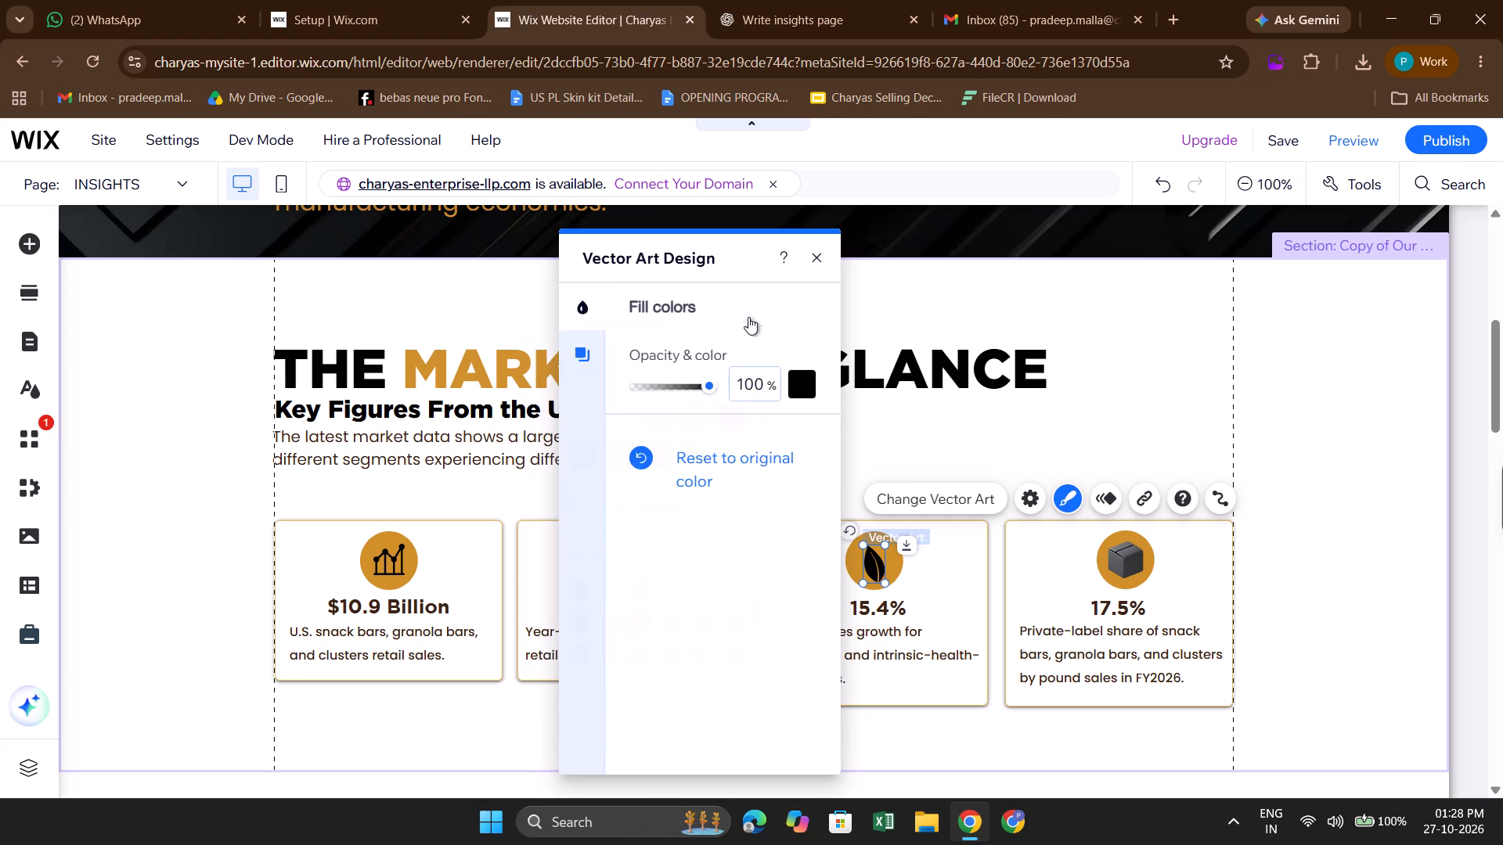
click(825, 265)
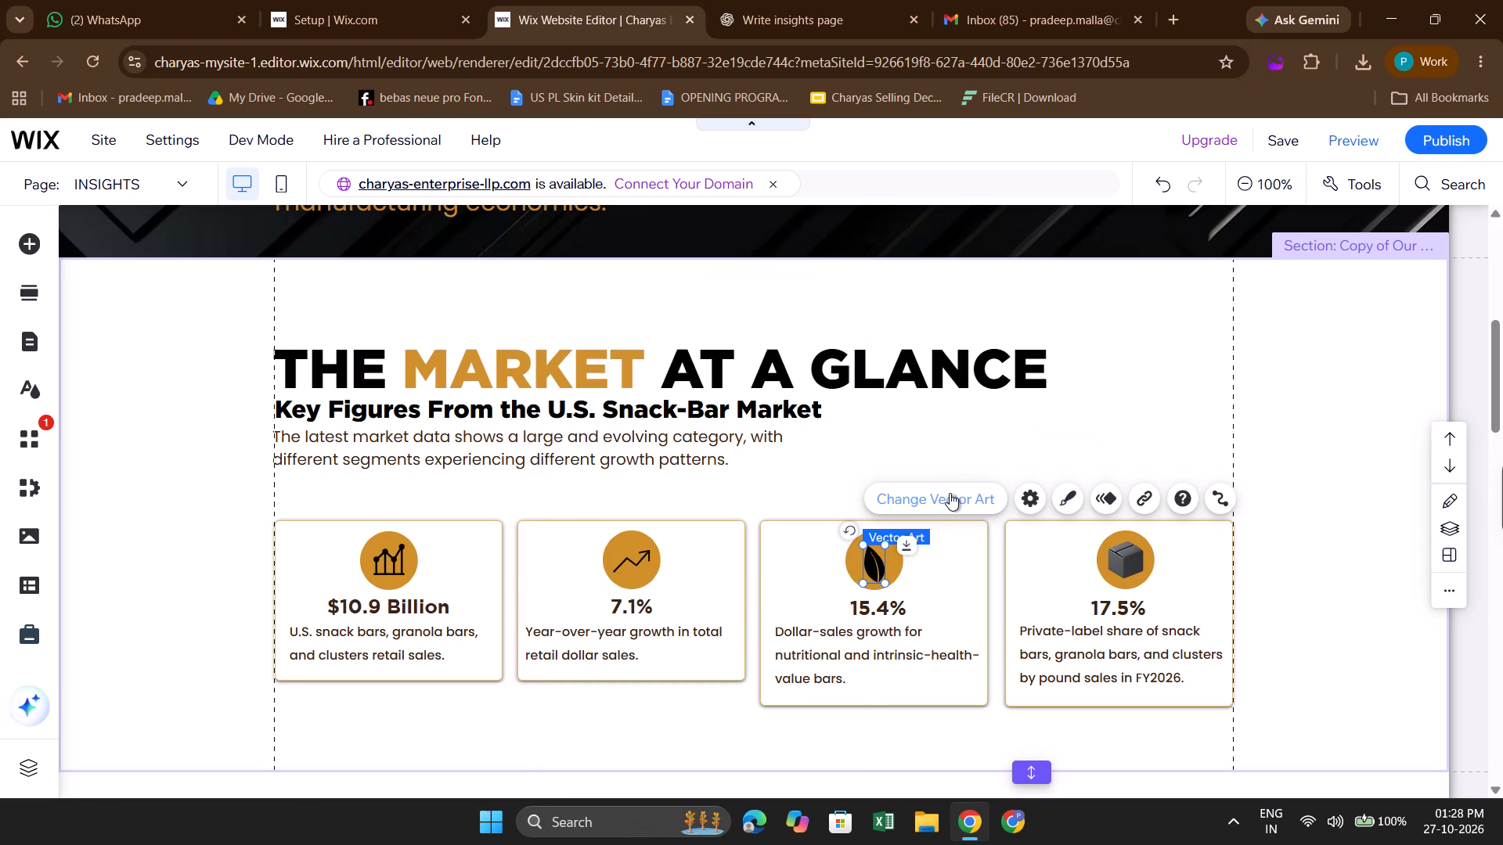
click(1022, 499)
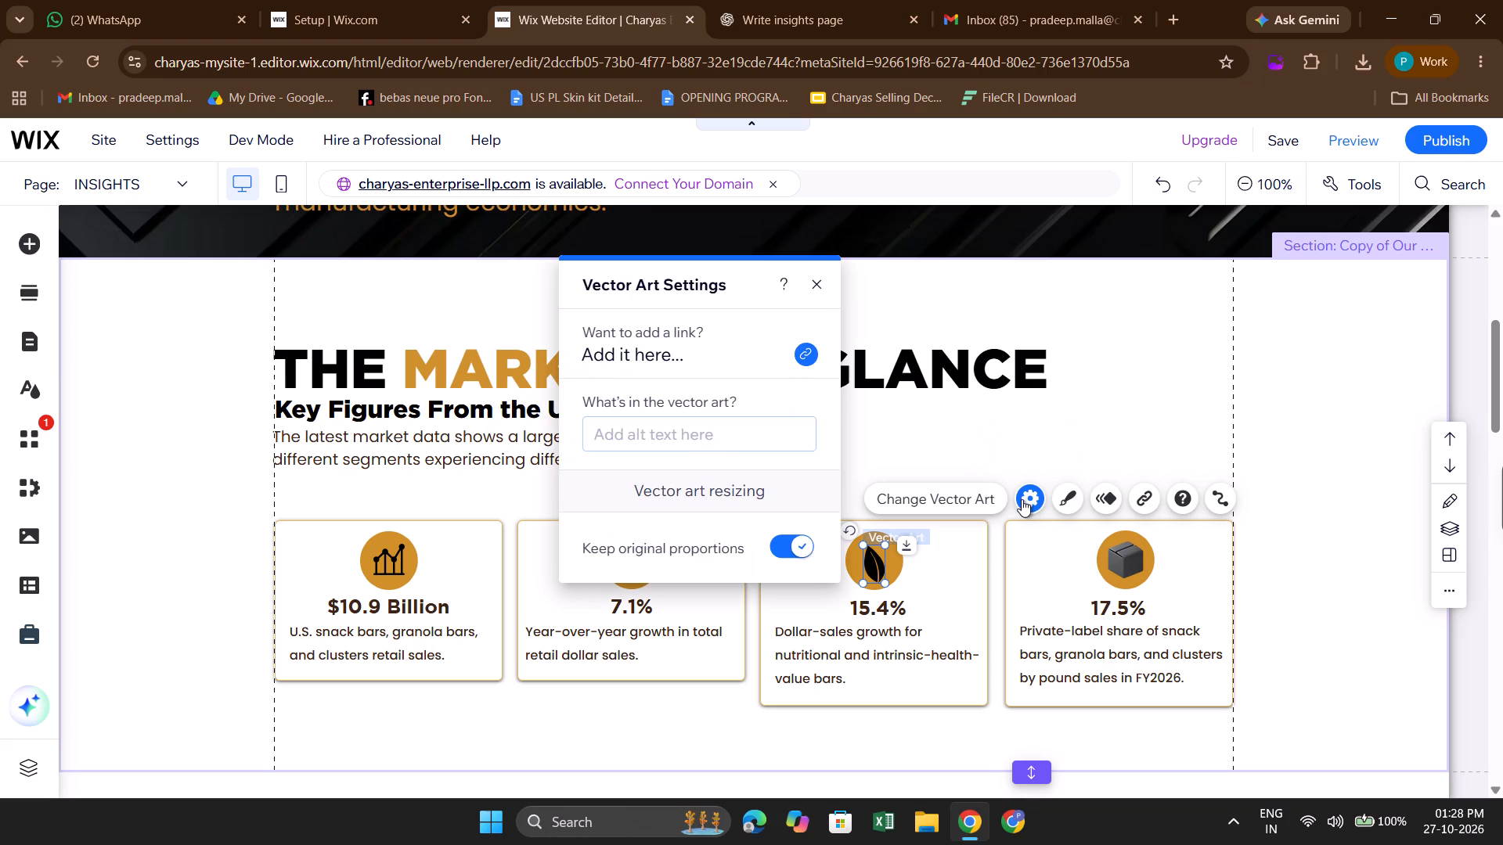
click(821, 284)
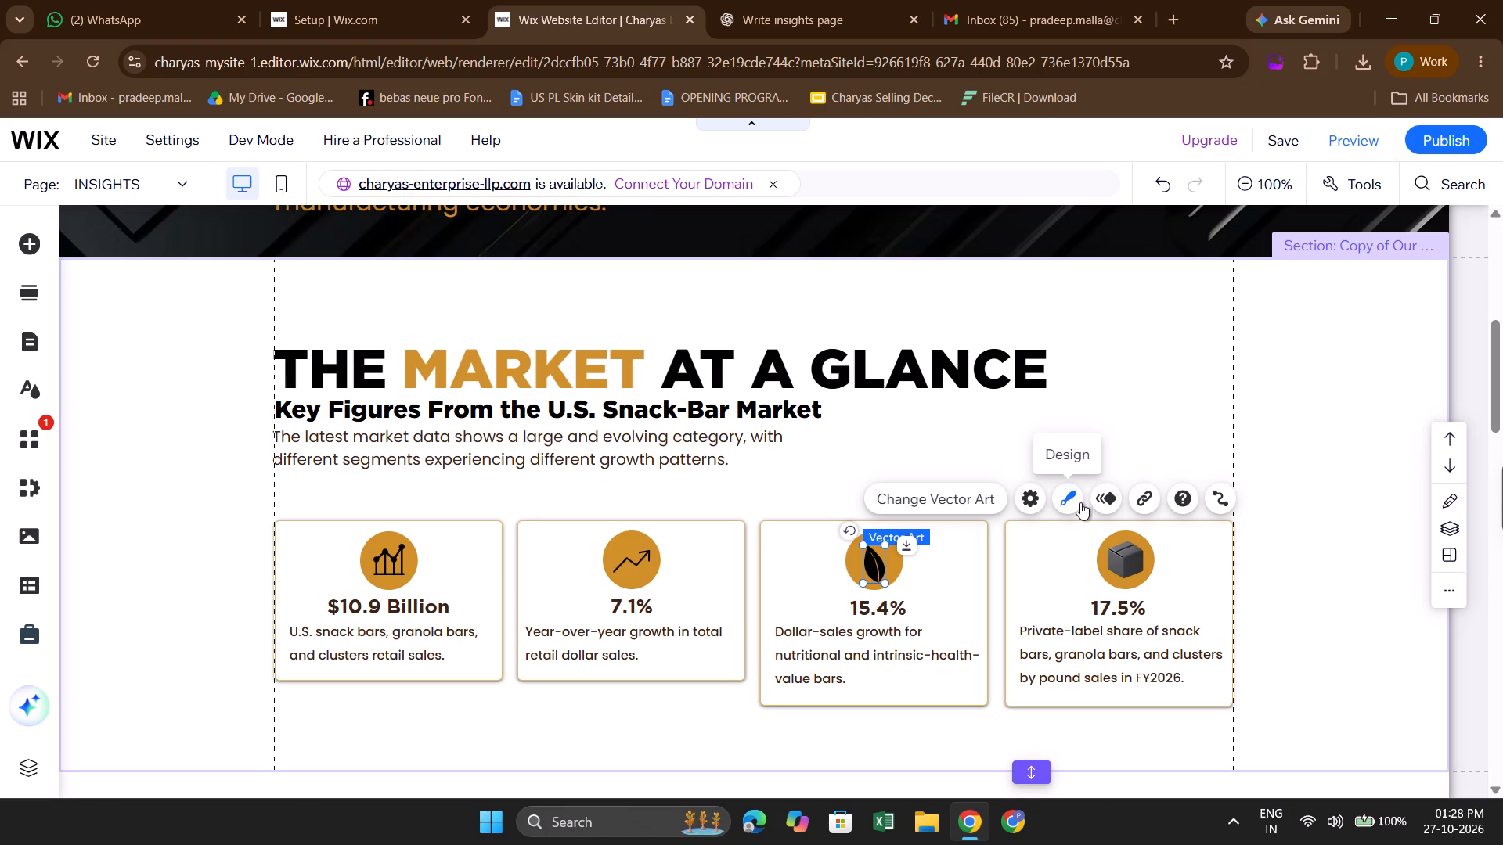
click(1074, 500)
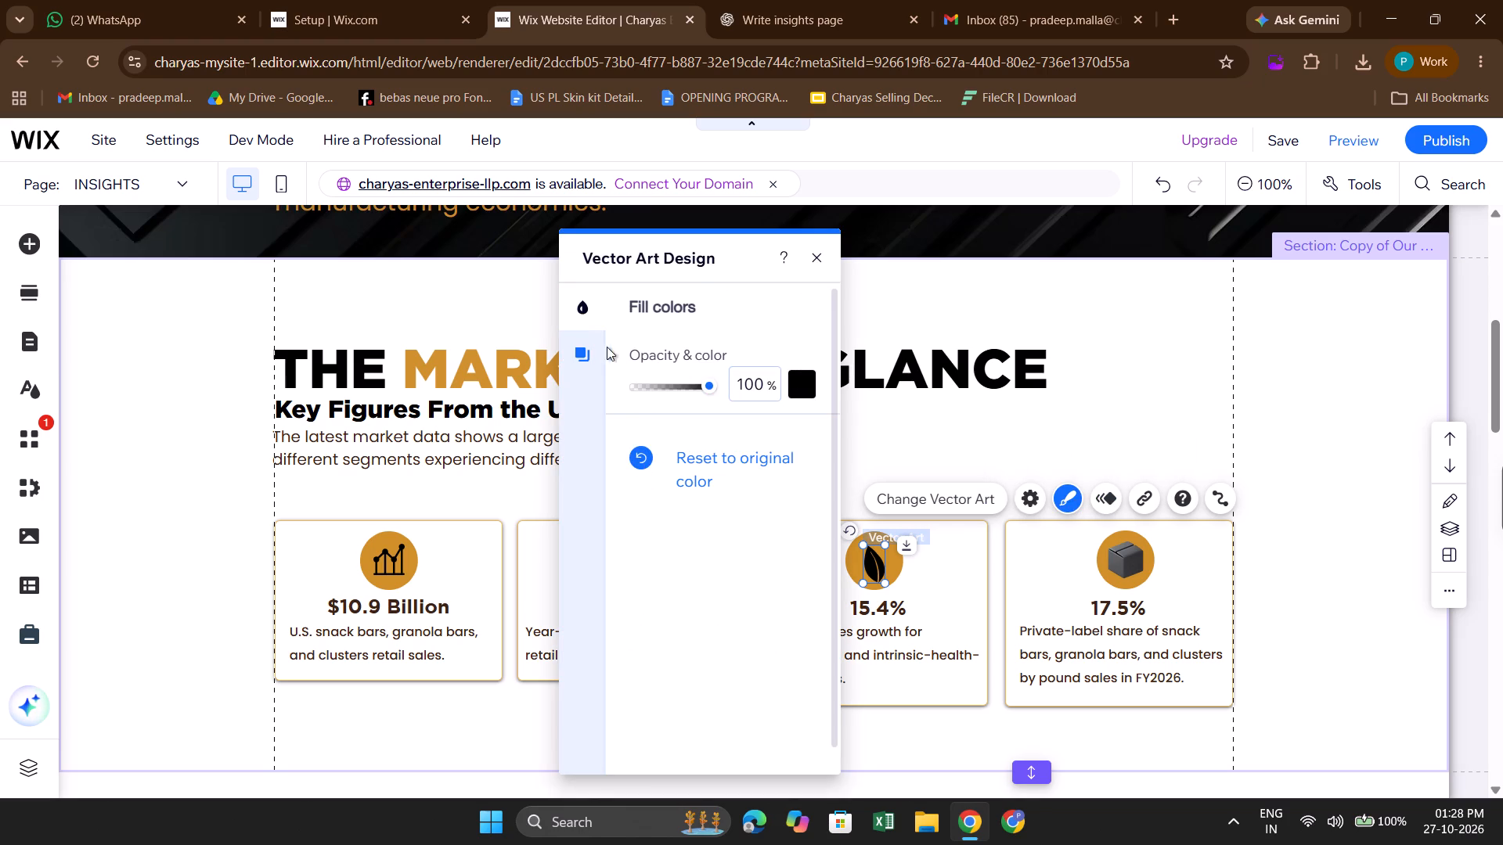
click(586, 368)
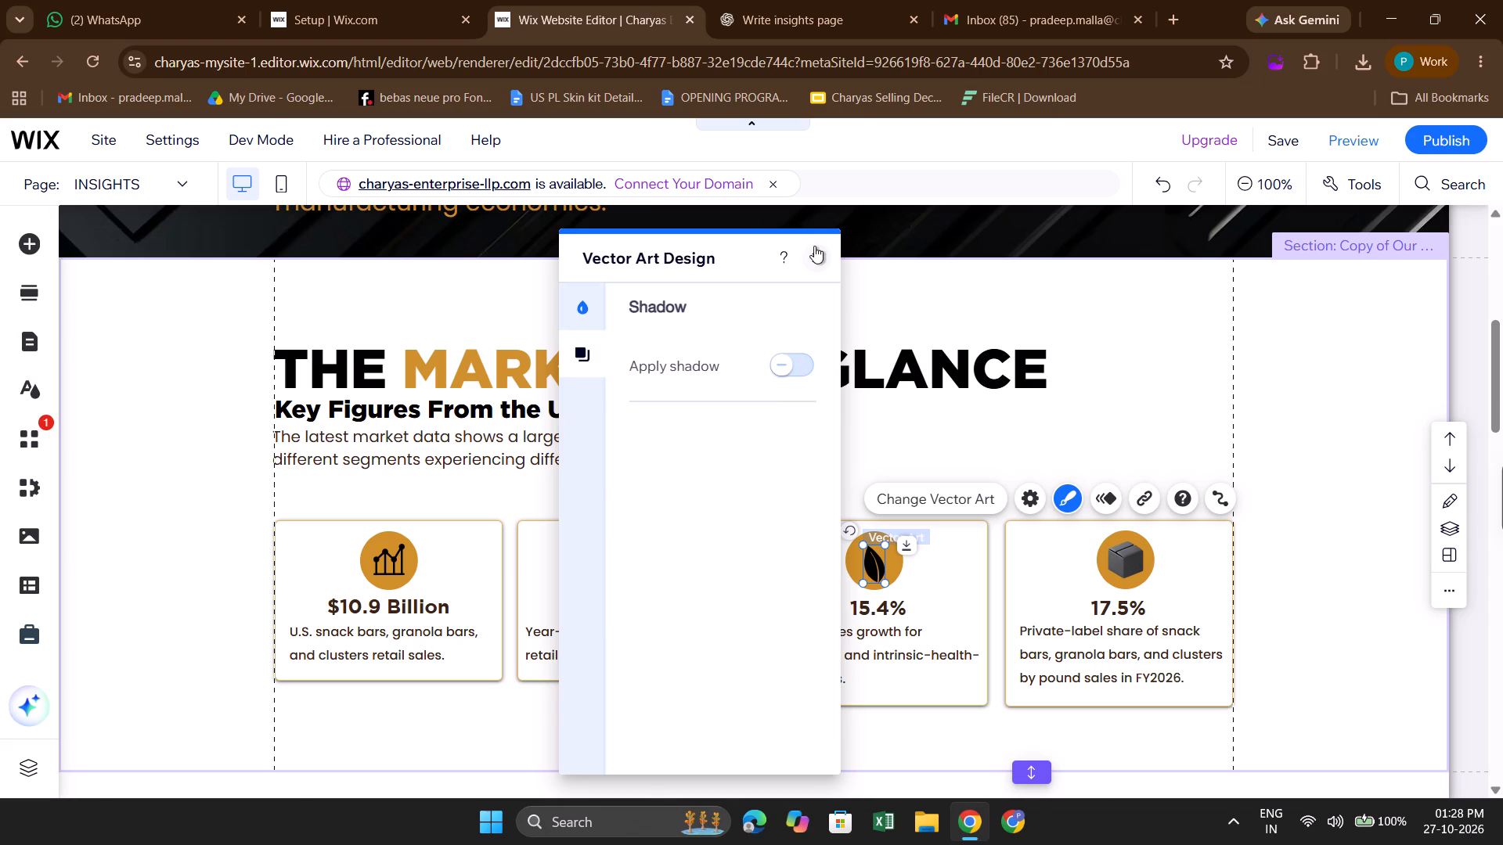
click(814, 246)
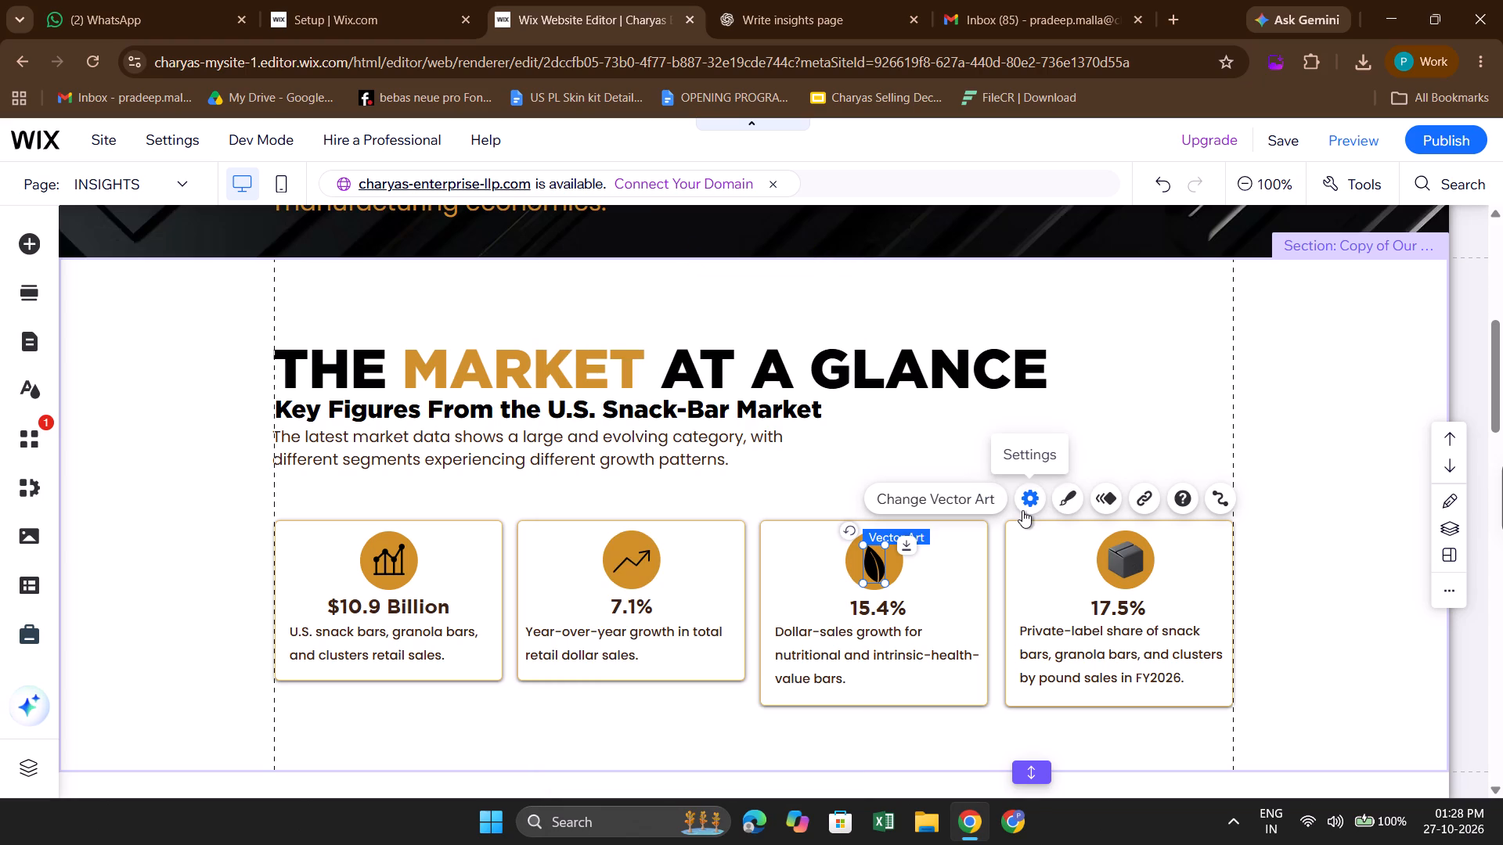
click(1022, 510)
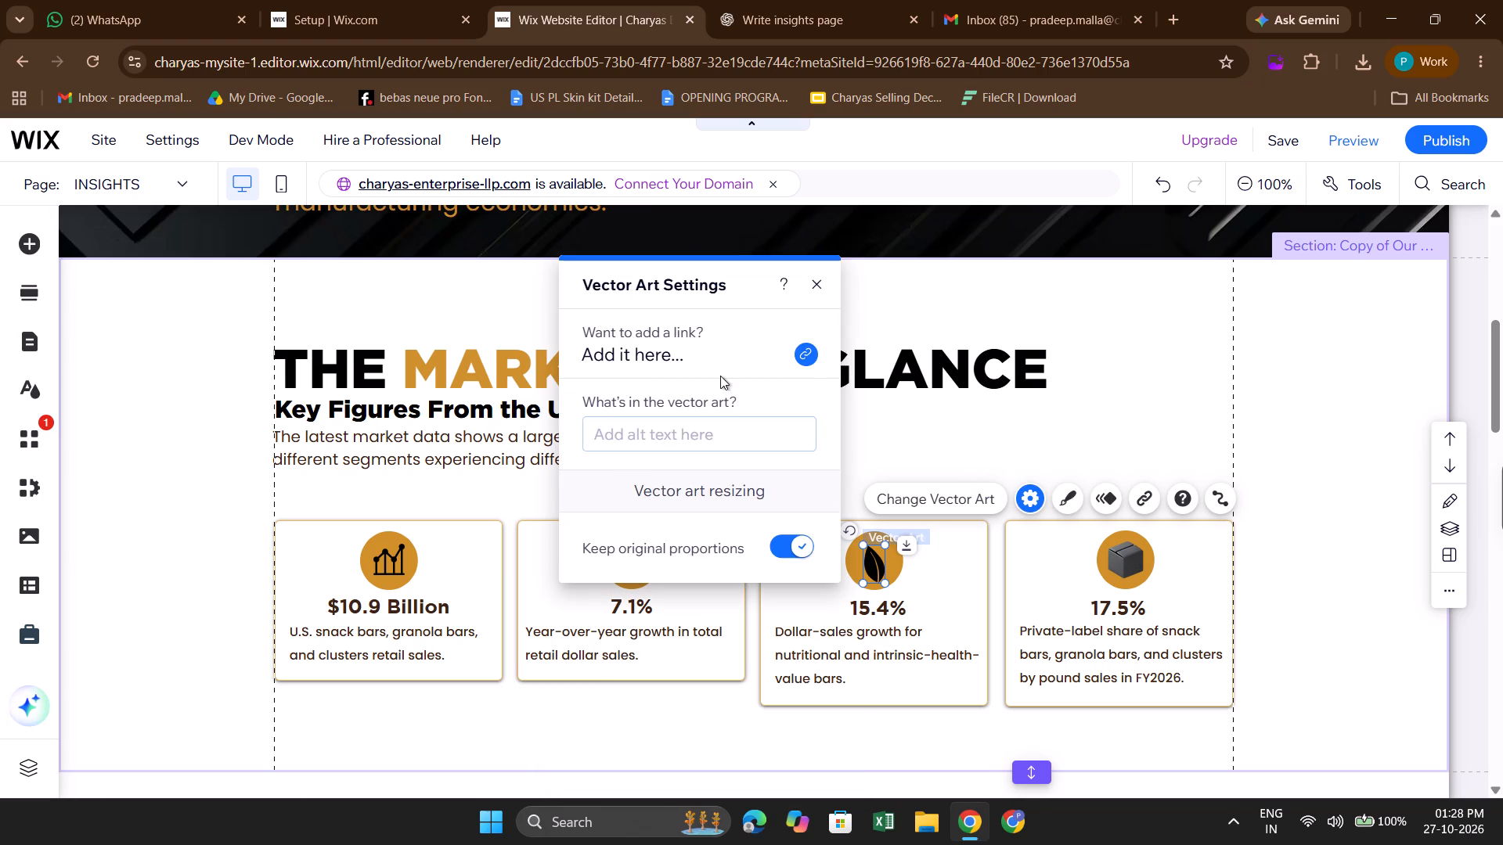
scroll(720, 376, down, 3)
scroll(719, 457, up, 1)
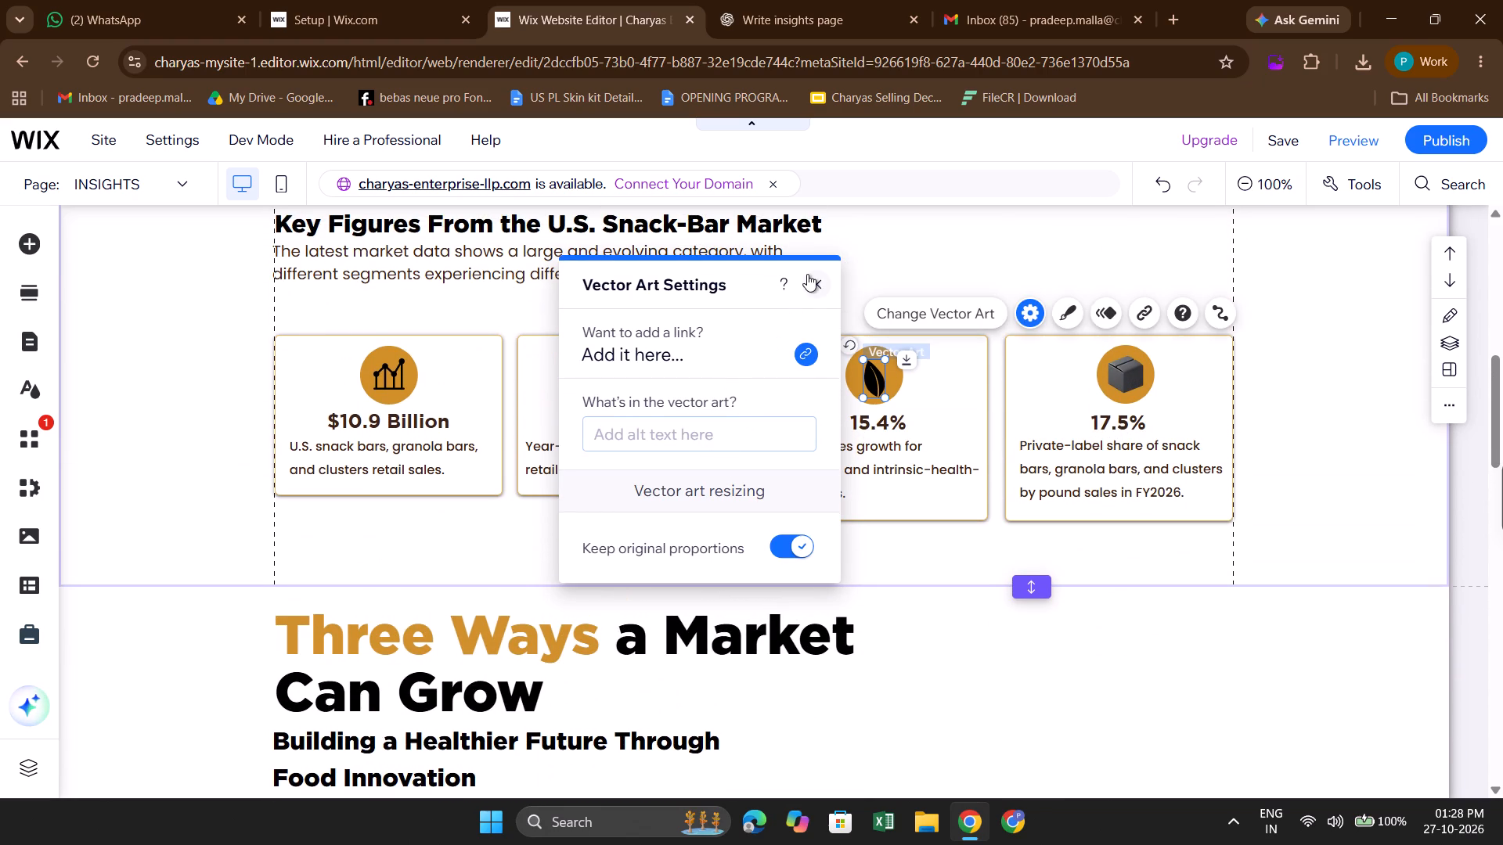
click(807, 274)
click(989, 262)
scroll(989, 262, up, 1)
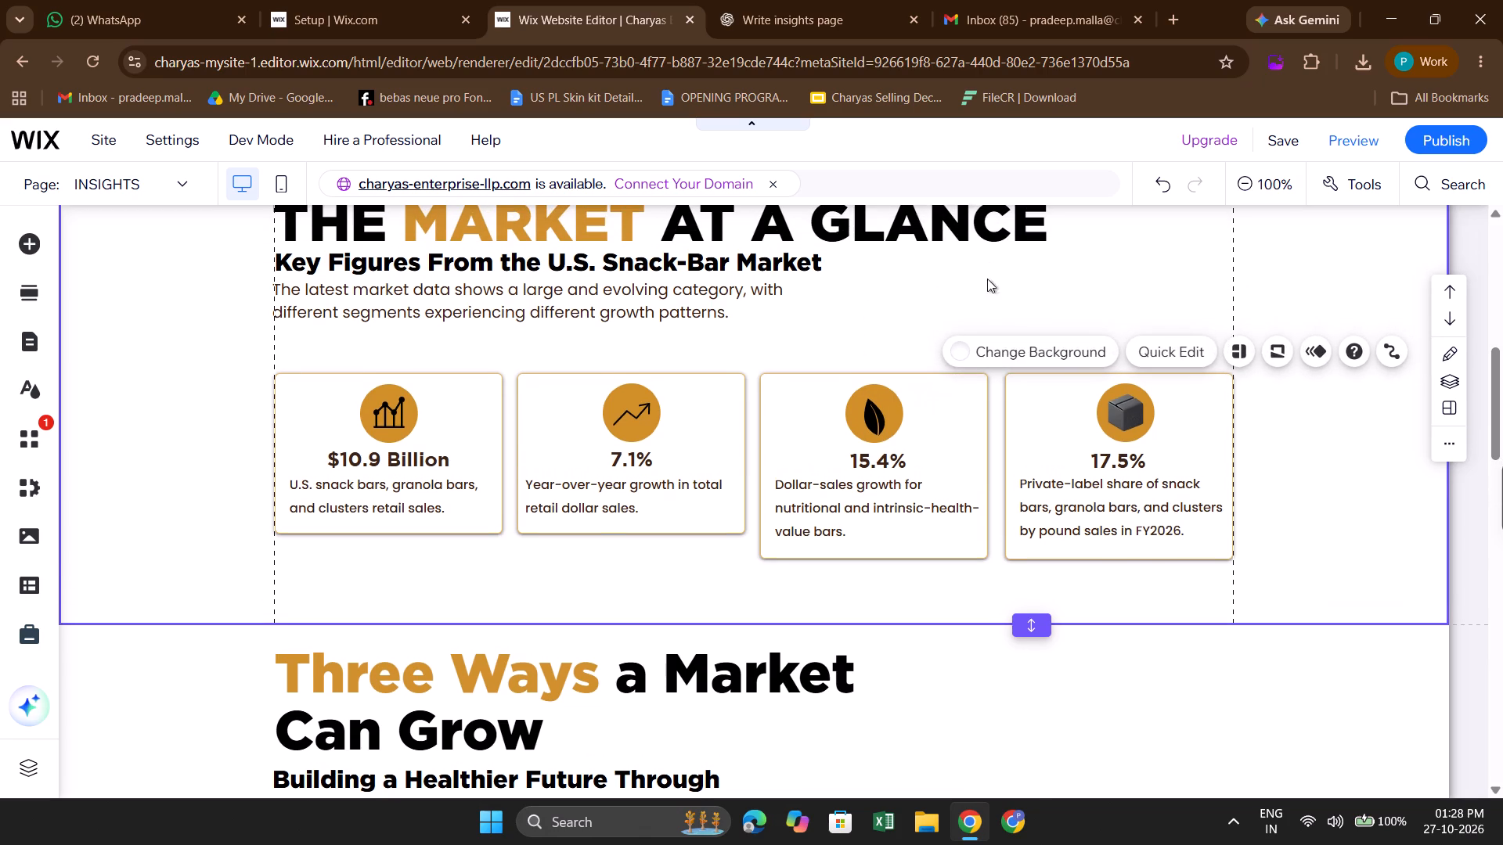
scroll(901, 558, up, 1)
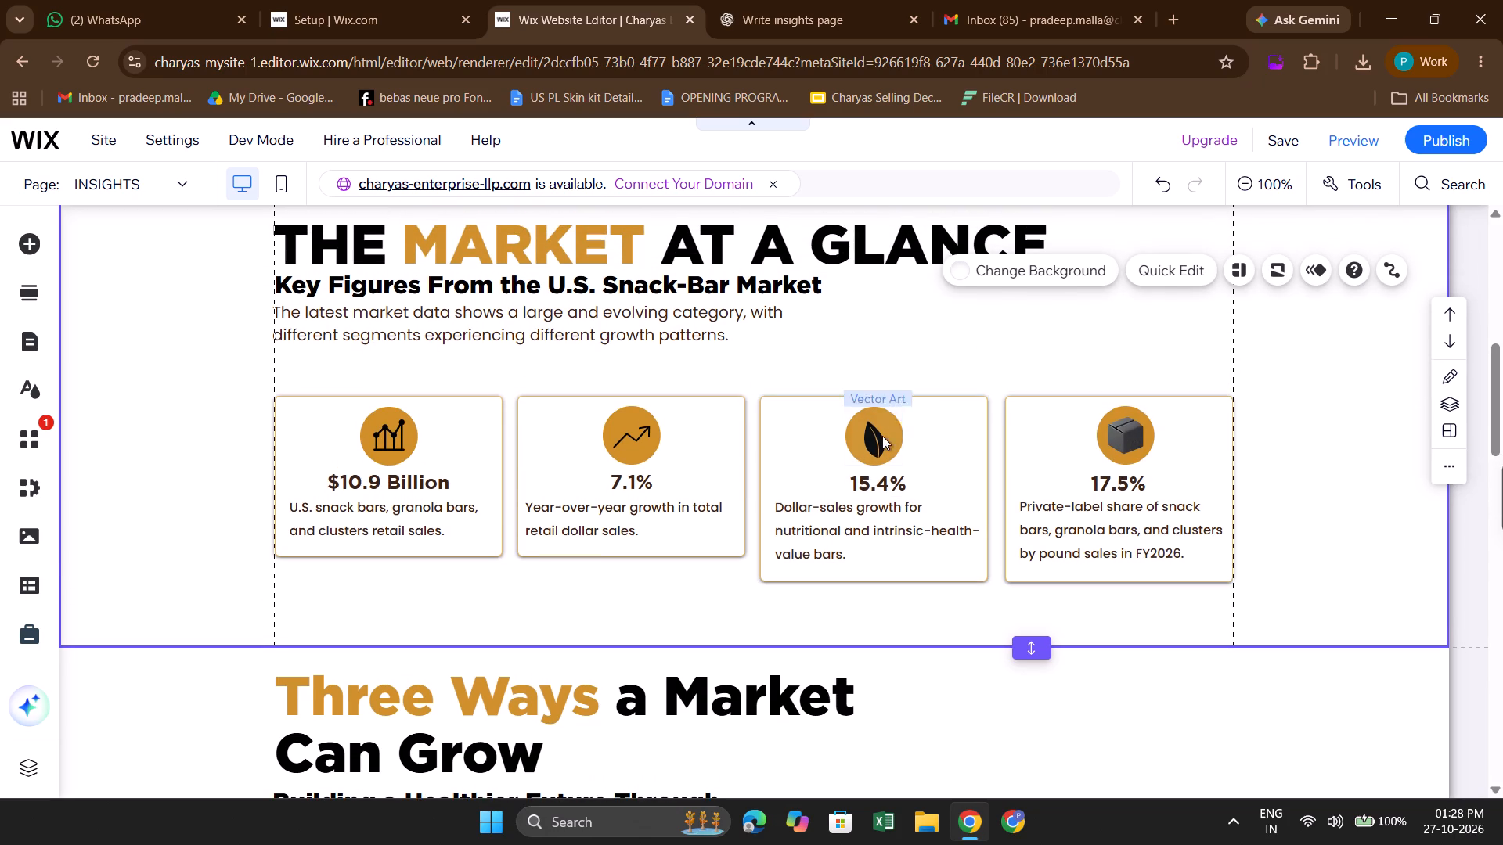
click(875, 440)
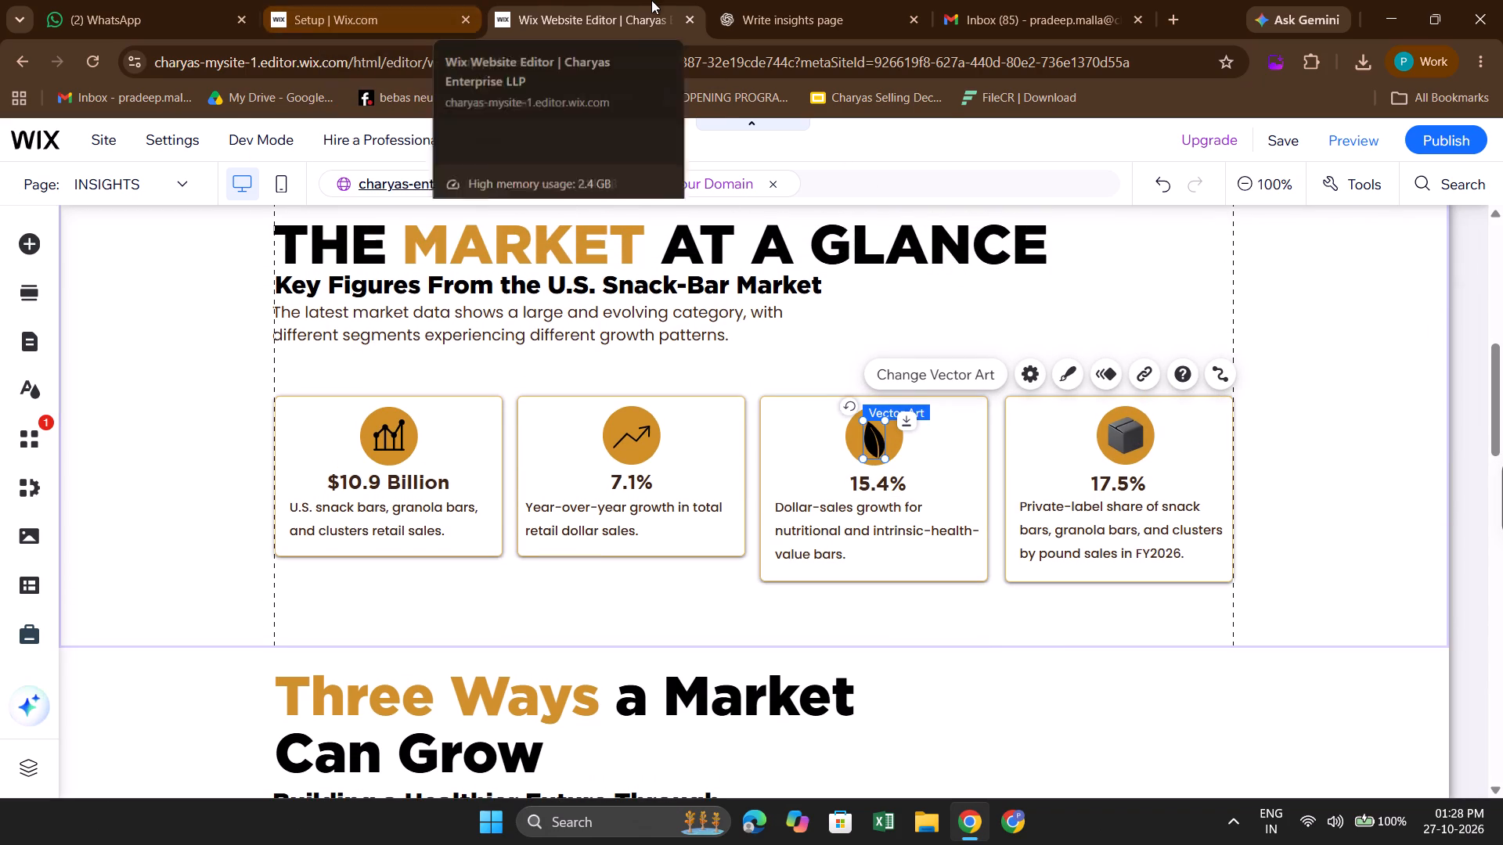
Check the 17.5% card's icon in the mockup and delete the box image from that card's gold circle.
click(795, 0)
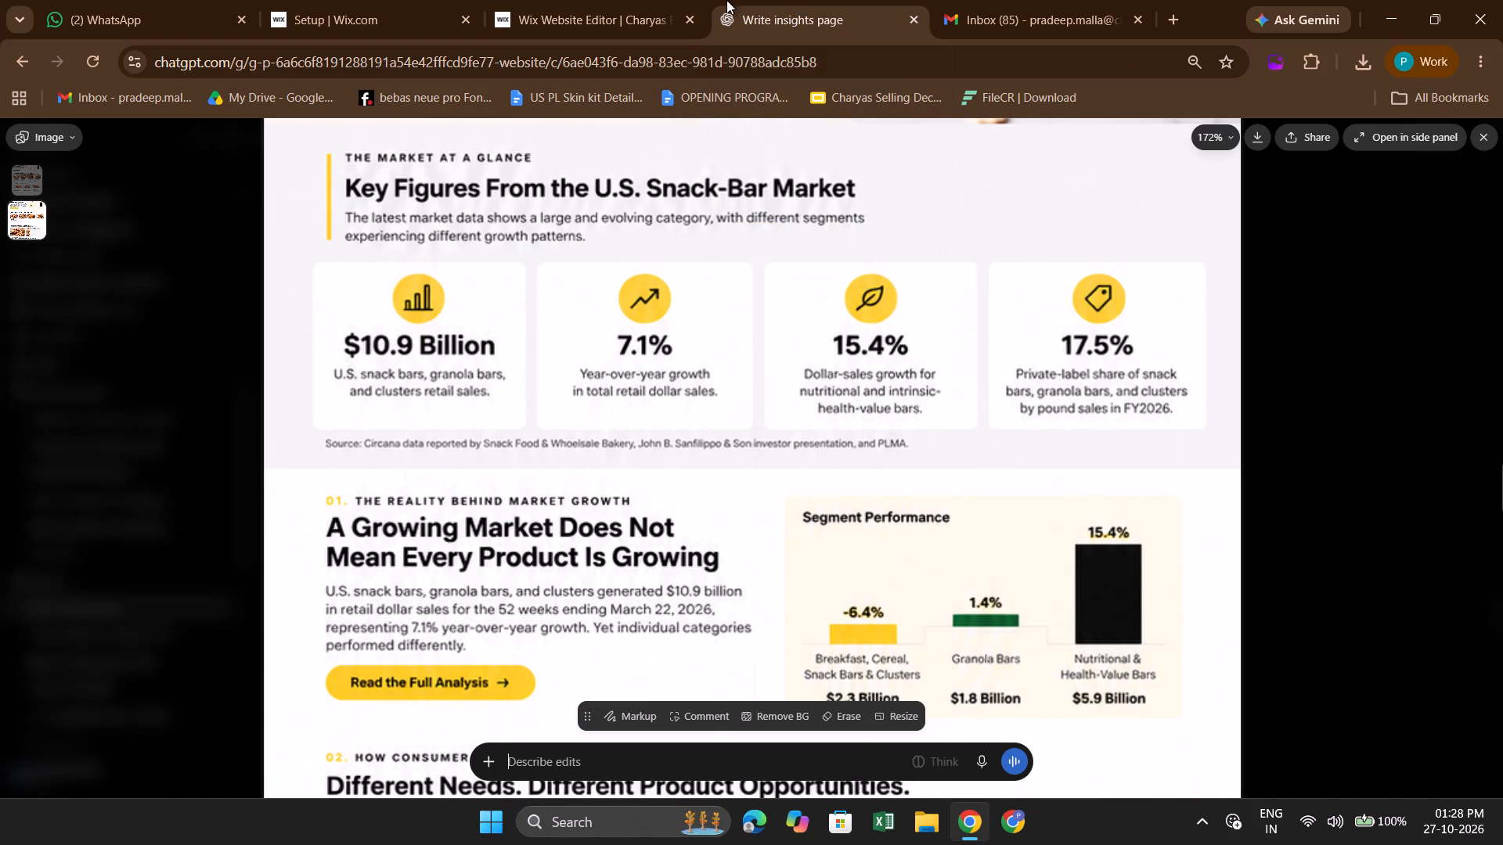
click(673, 4)
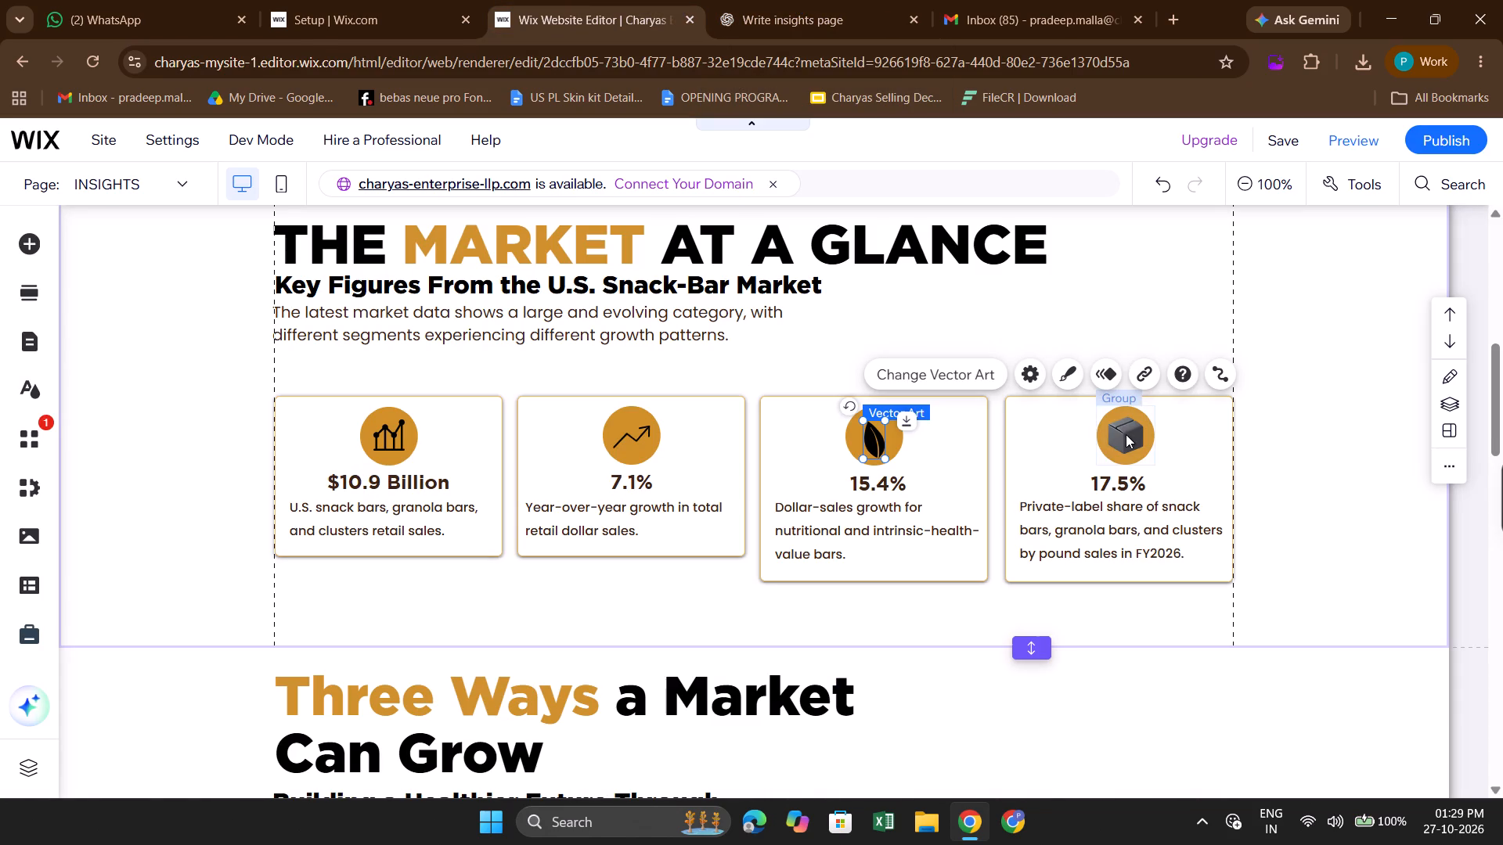
click(1126, 434)
click(1133, 433)
key(BackSpace)
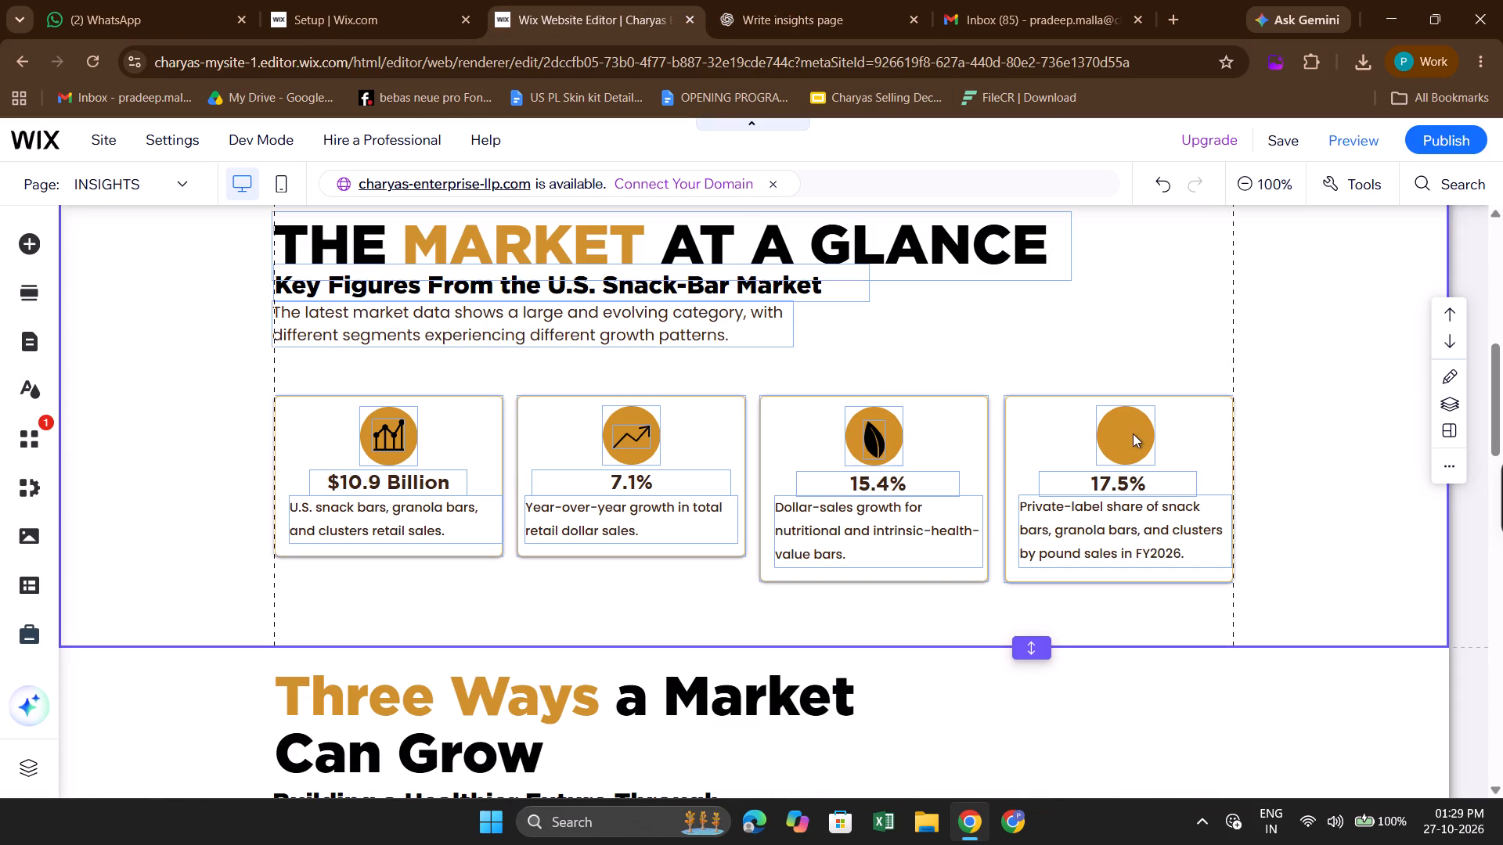
Duplicate the 15.4% card's leaf icon and place the copy centred on the 17.5% card's empty gold circle.
click(870, 440)
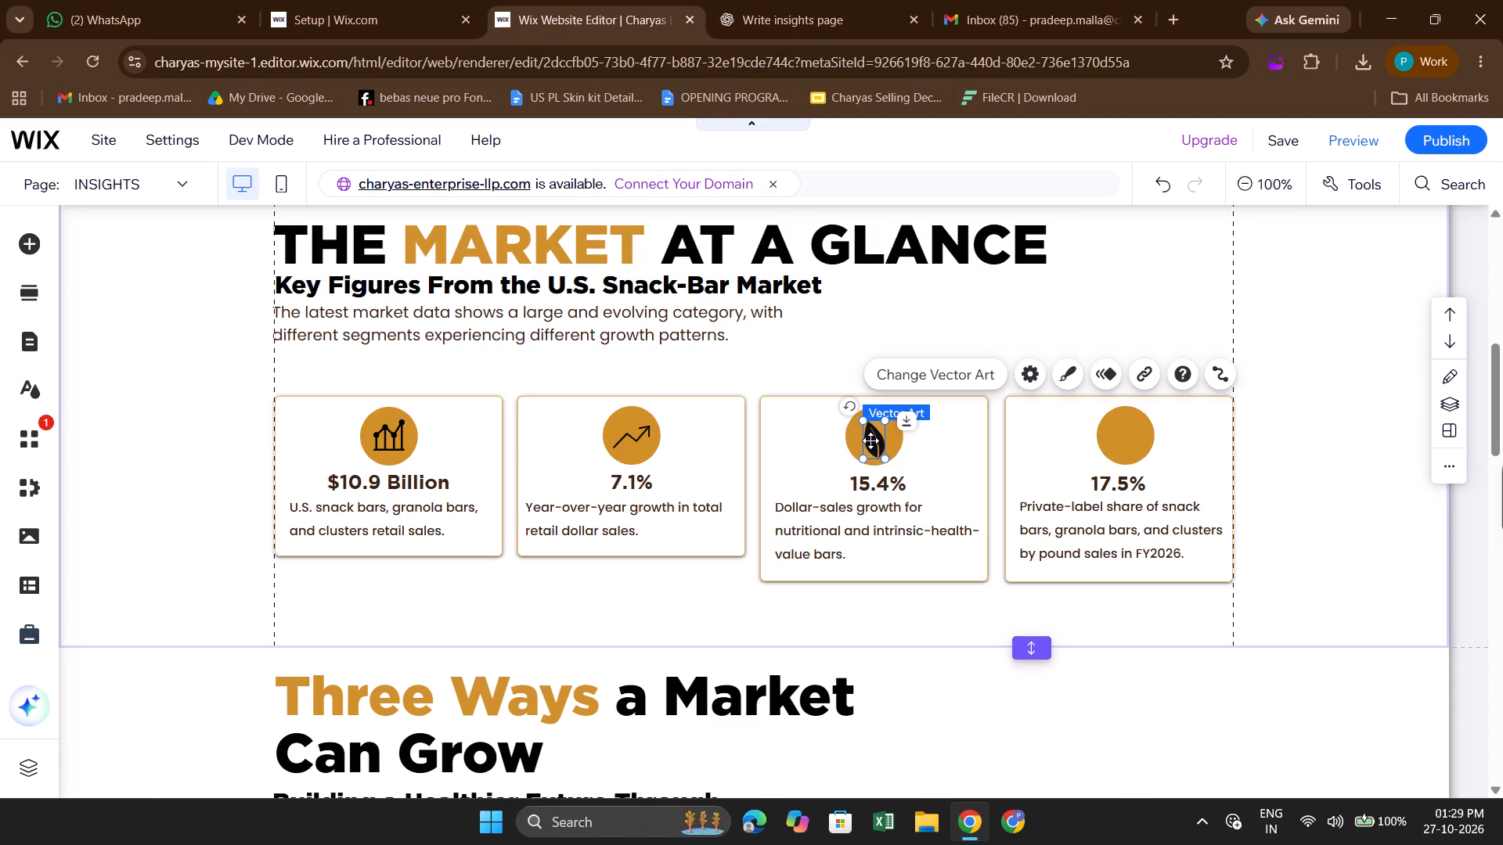
key(ctrl+d)
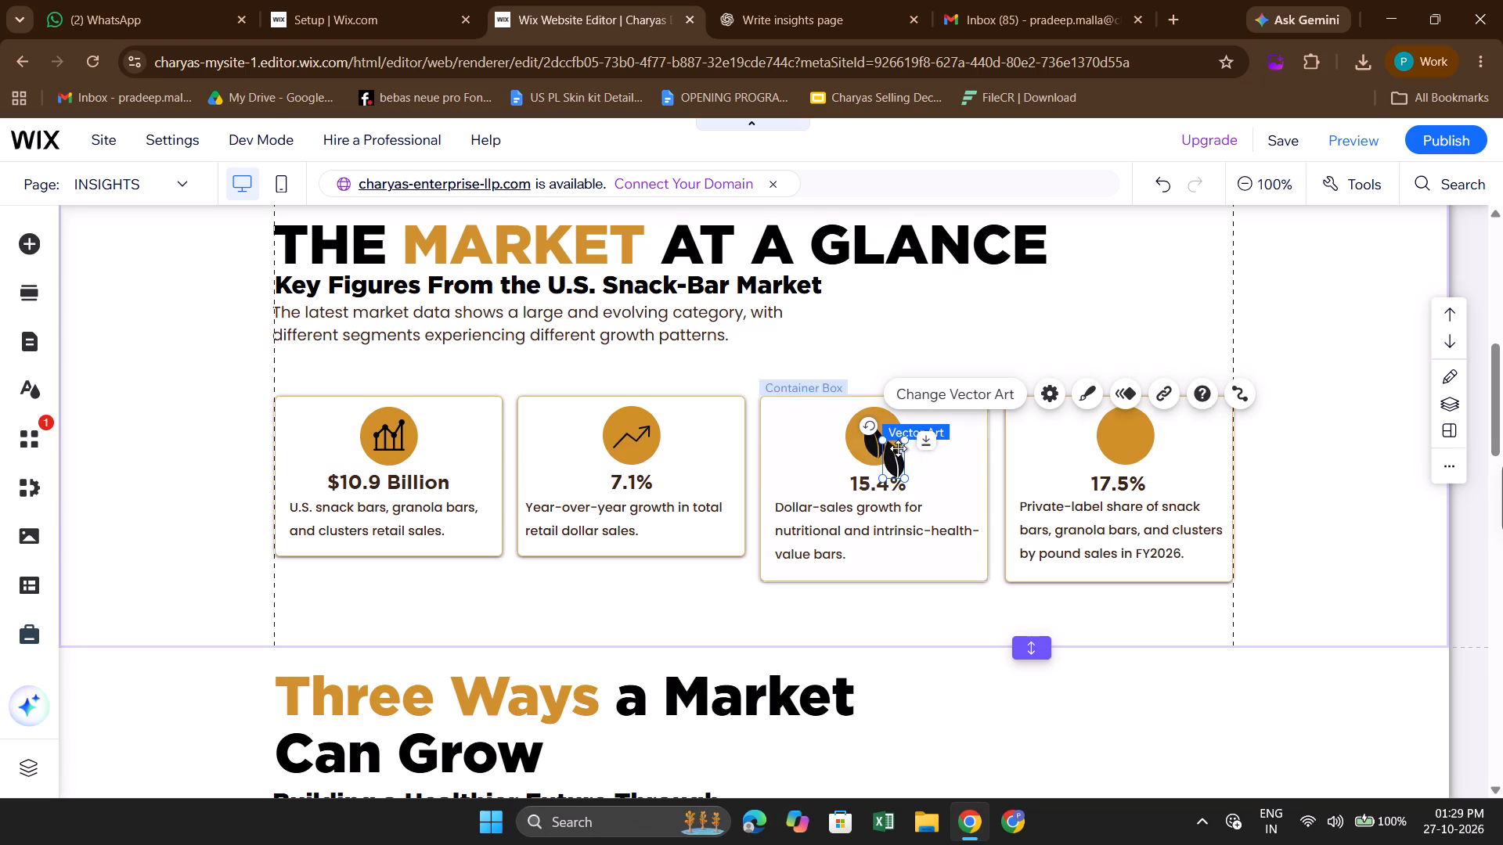
drag(890, 446, 1124, 423)
click(1083, 306)
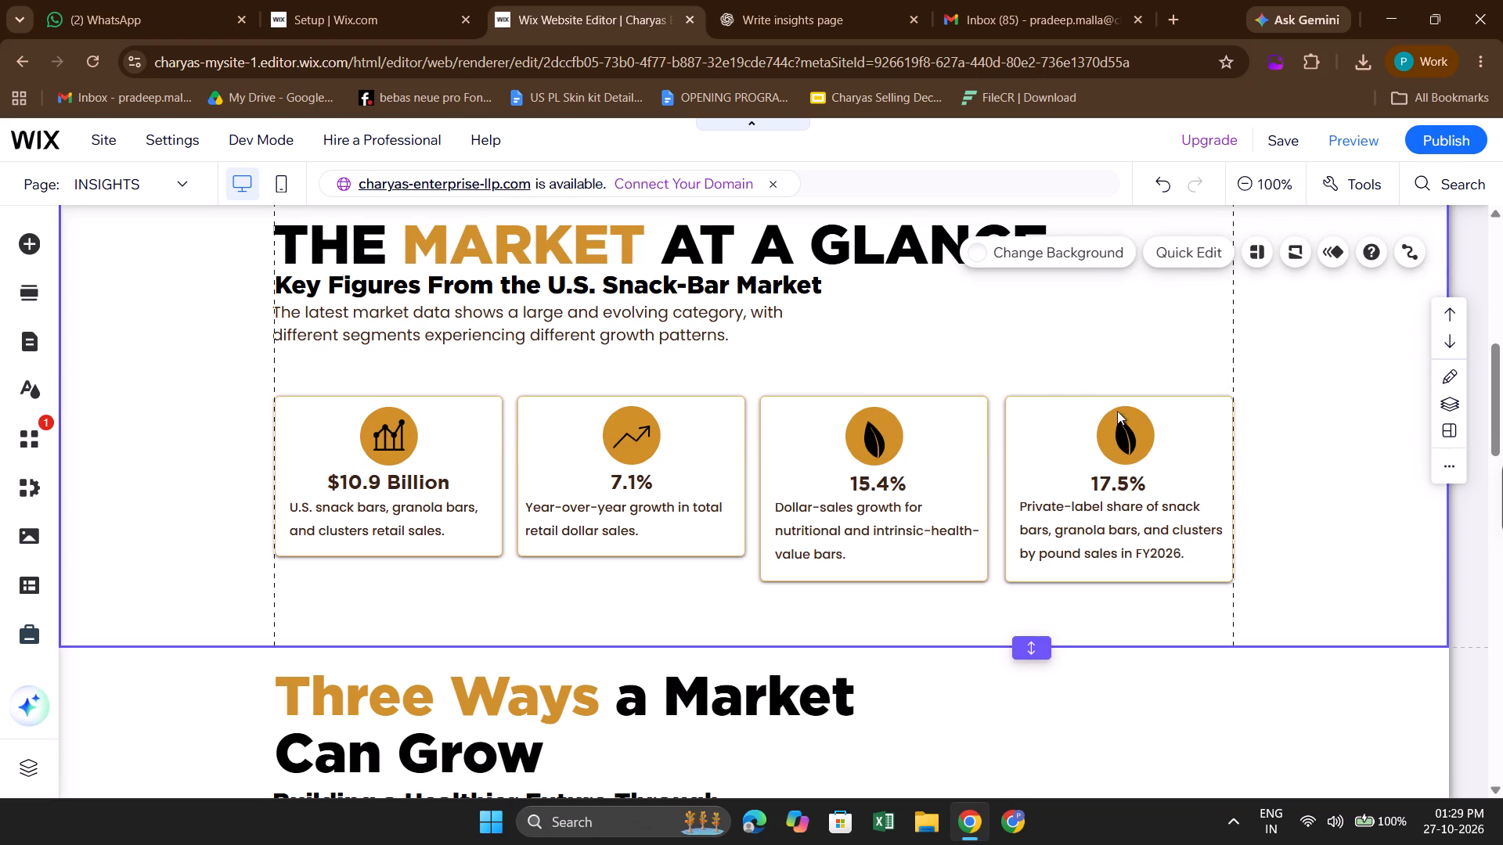
Replace the 17.5% card's leaf with the black outlined "Single price tag", found by searching the vector art for "tag".
click(1123, 444)
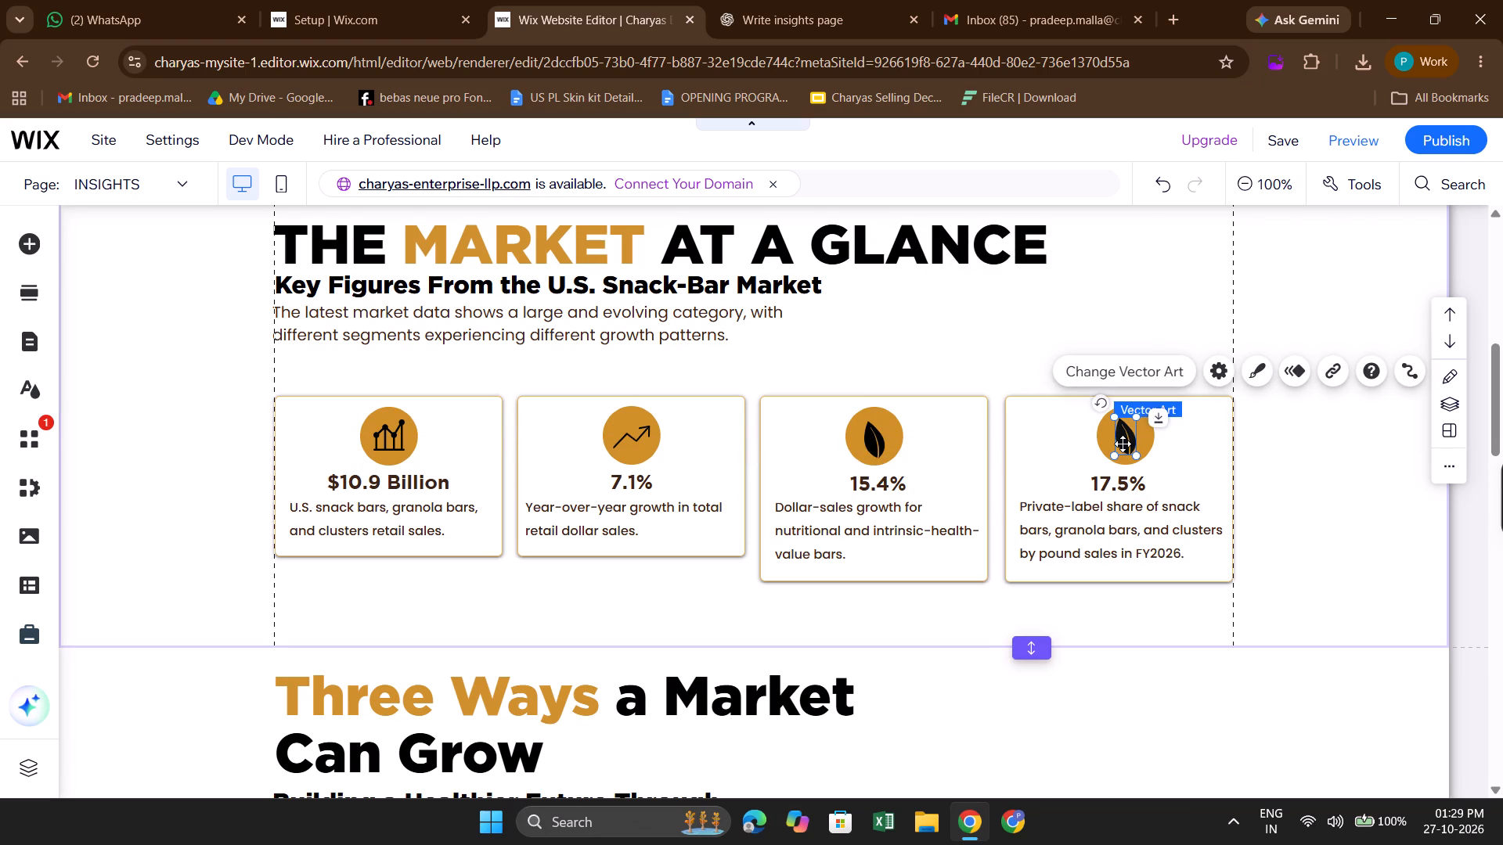
click(1129, 372)
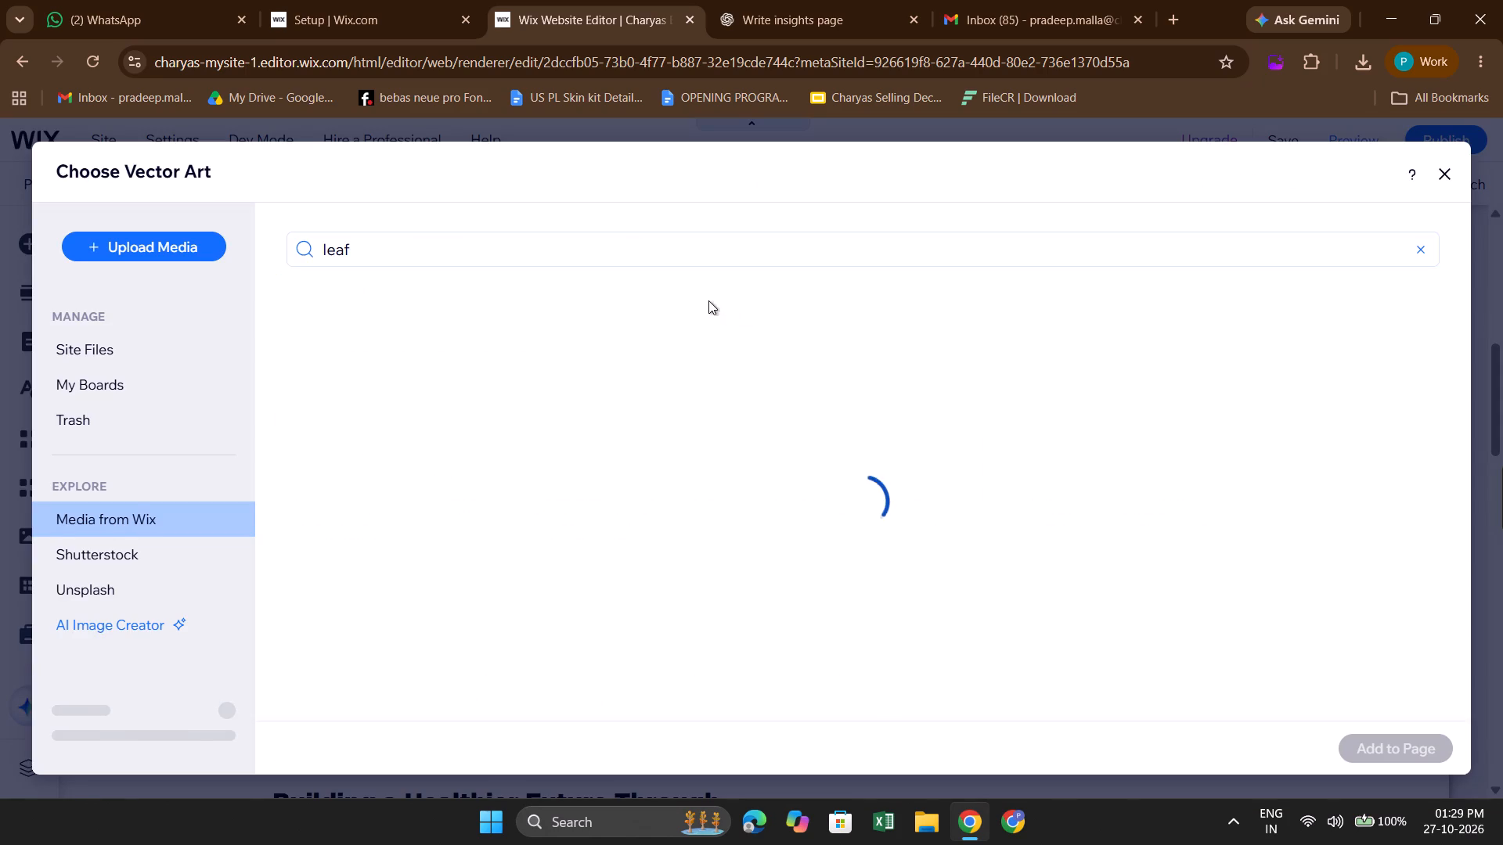
click(450, 246)
key(BackSpace)
key(BackSpace)
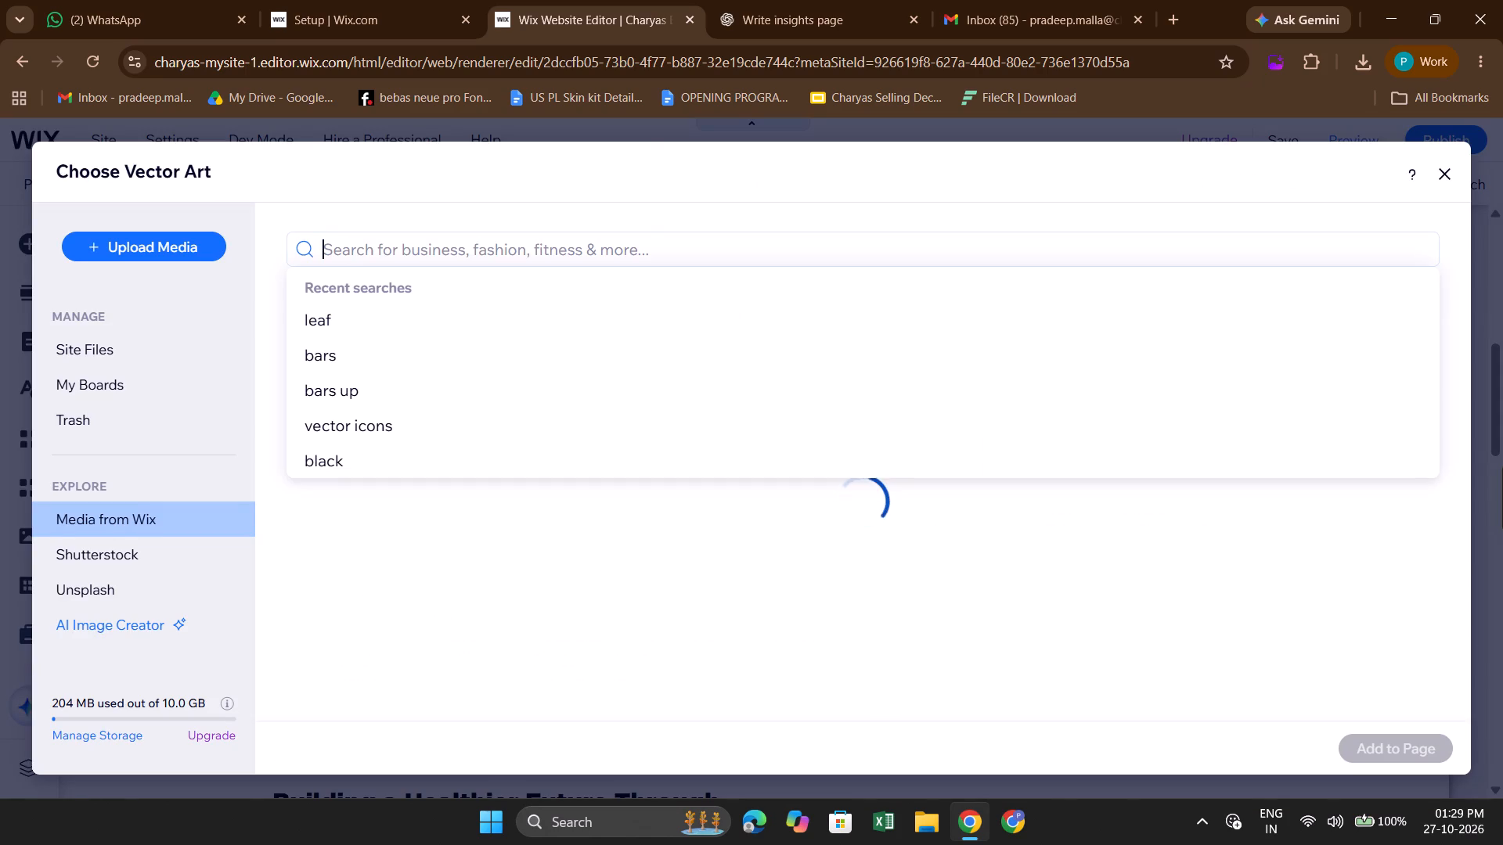
text(tag)
key(Return)
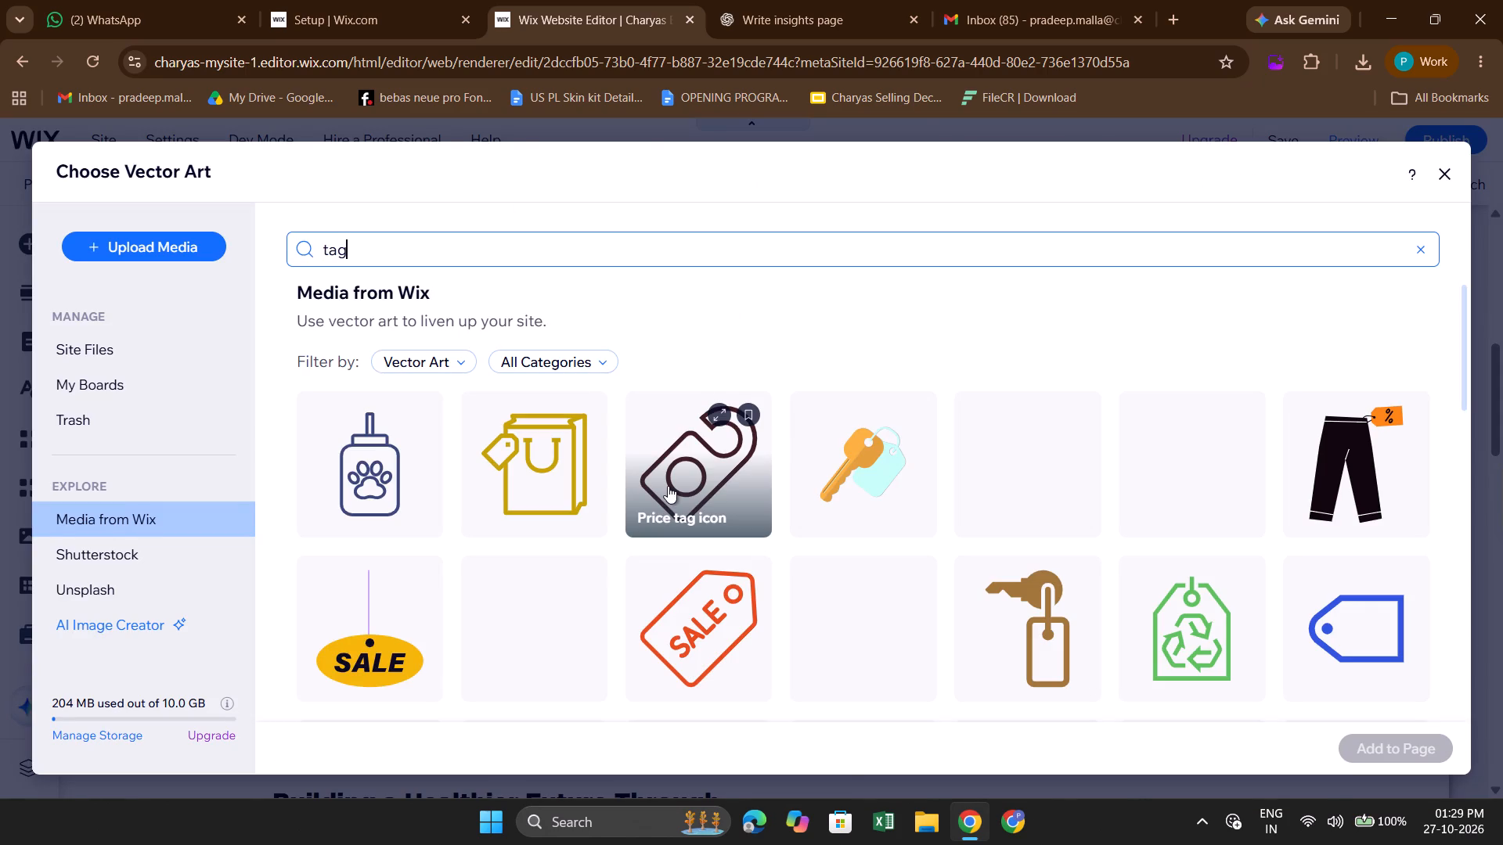
scroll(796, 509, down, 2)
scroll(701, 573, right, 1)
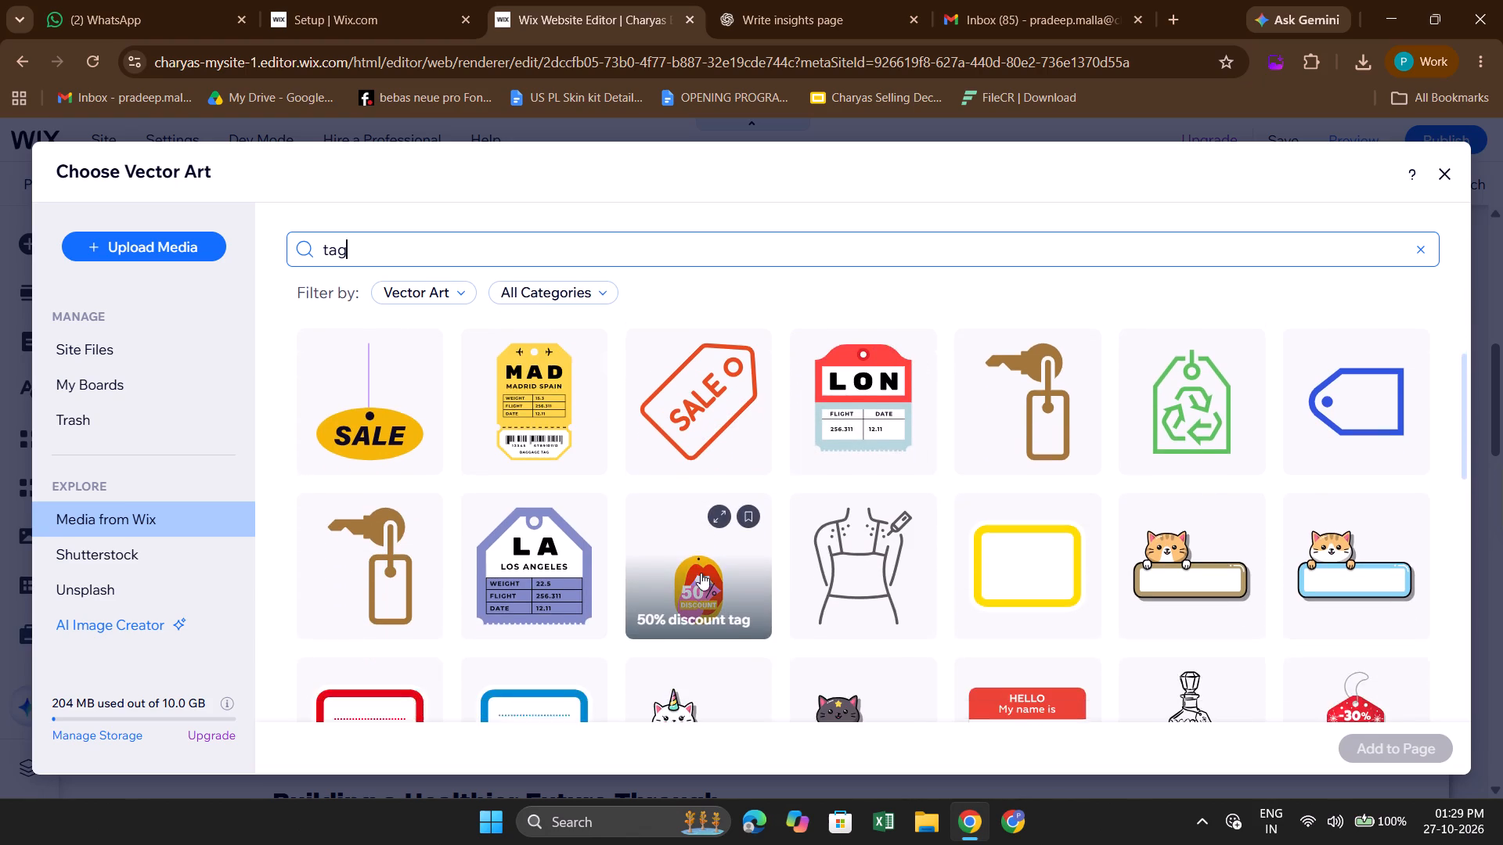
scroll(701, 573, right, 1)
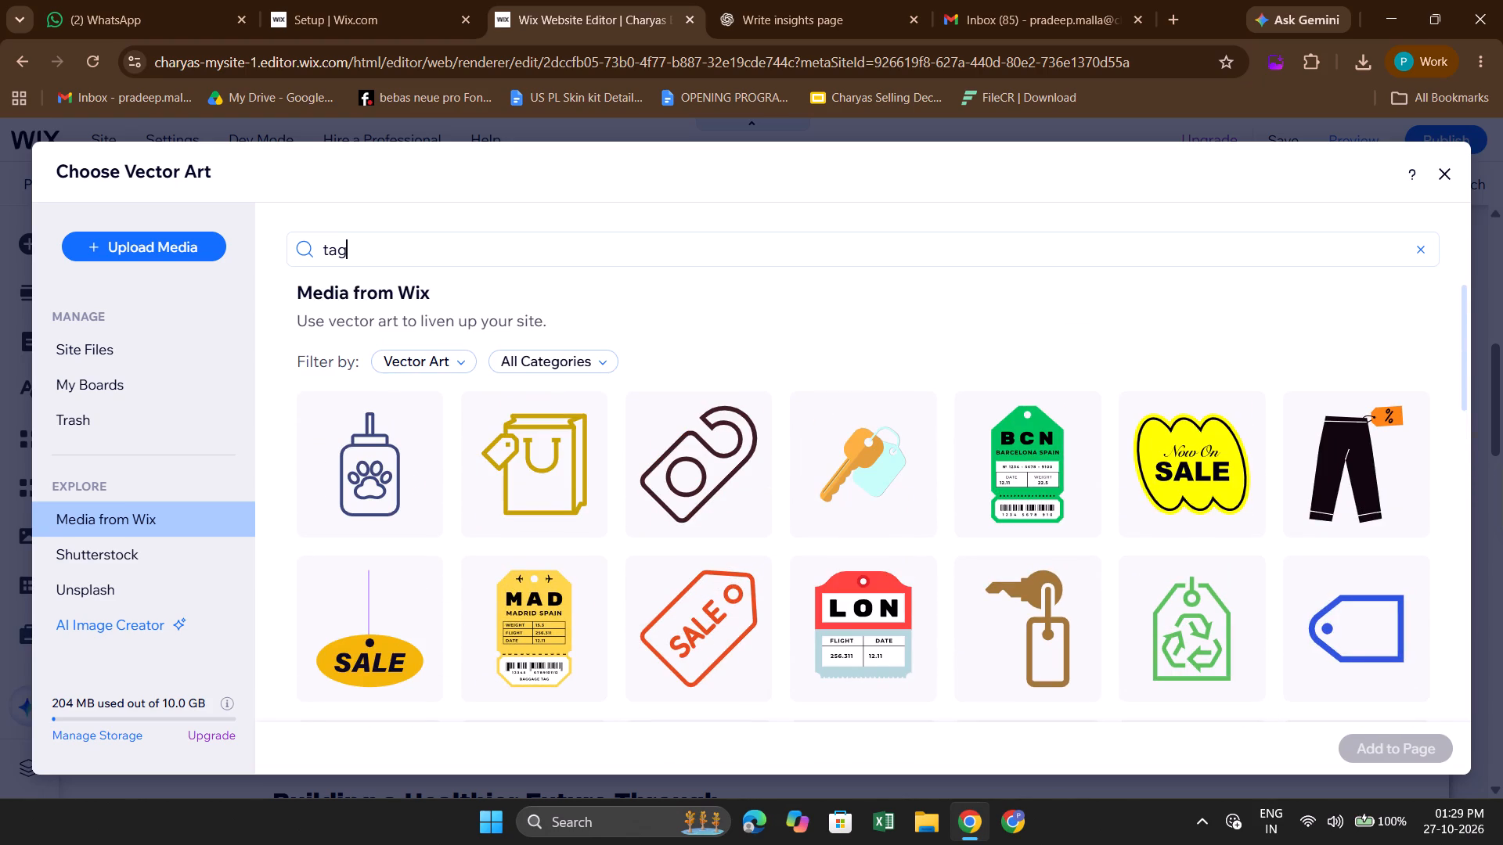
scroll(1179, 608, down, 5)
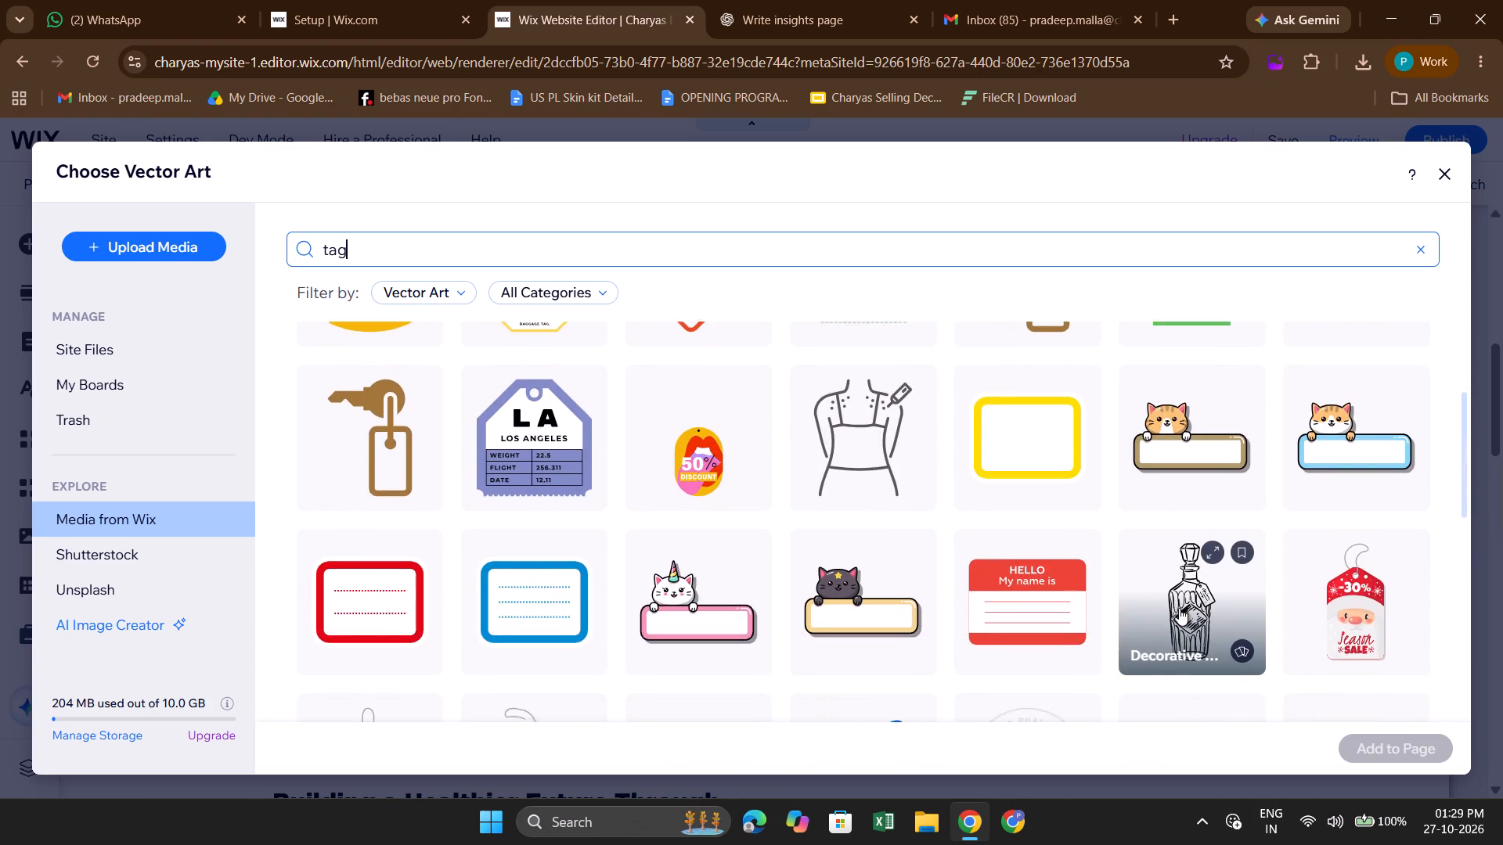
scroll(1179, 608, down, 3)
scroll(1179, 608, up, 1)
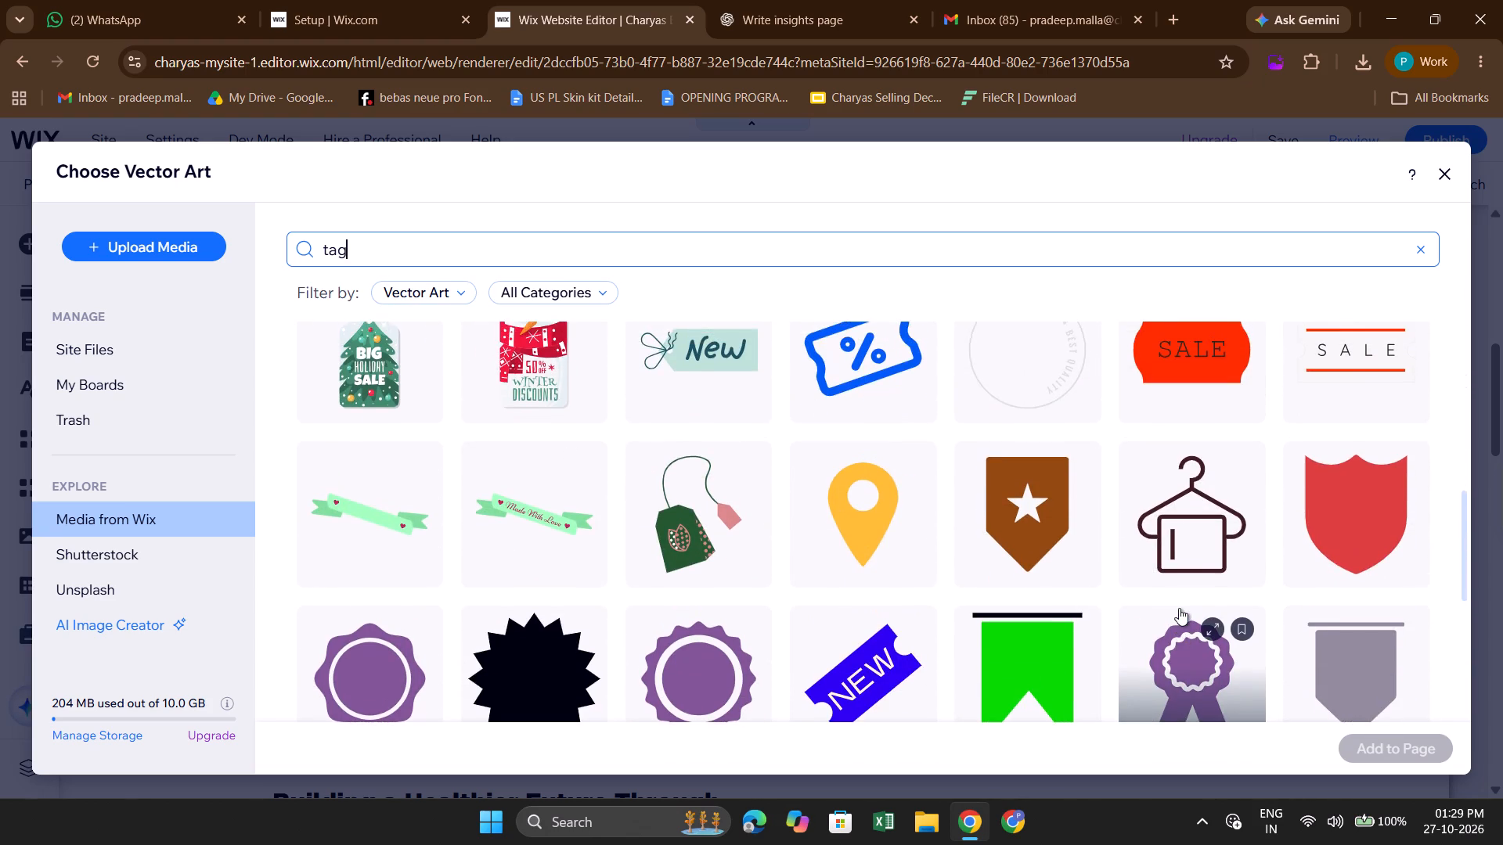
scroll(1179, 608, up, 2)
scroll(1227, 462, up, 1)
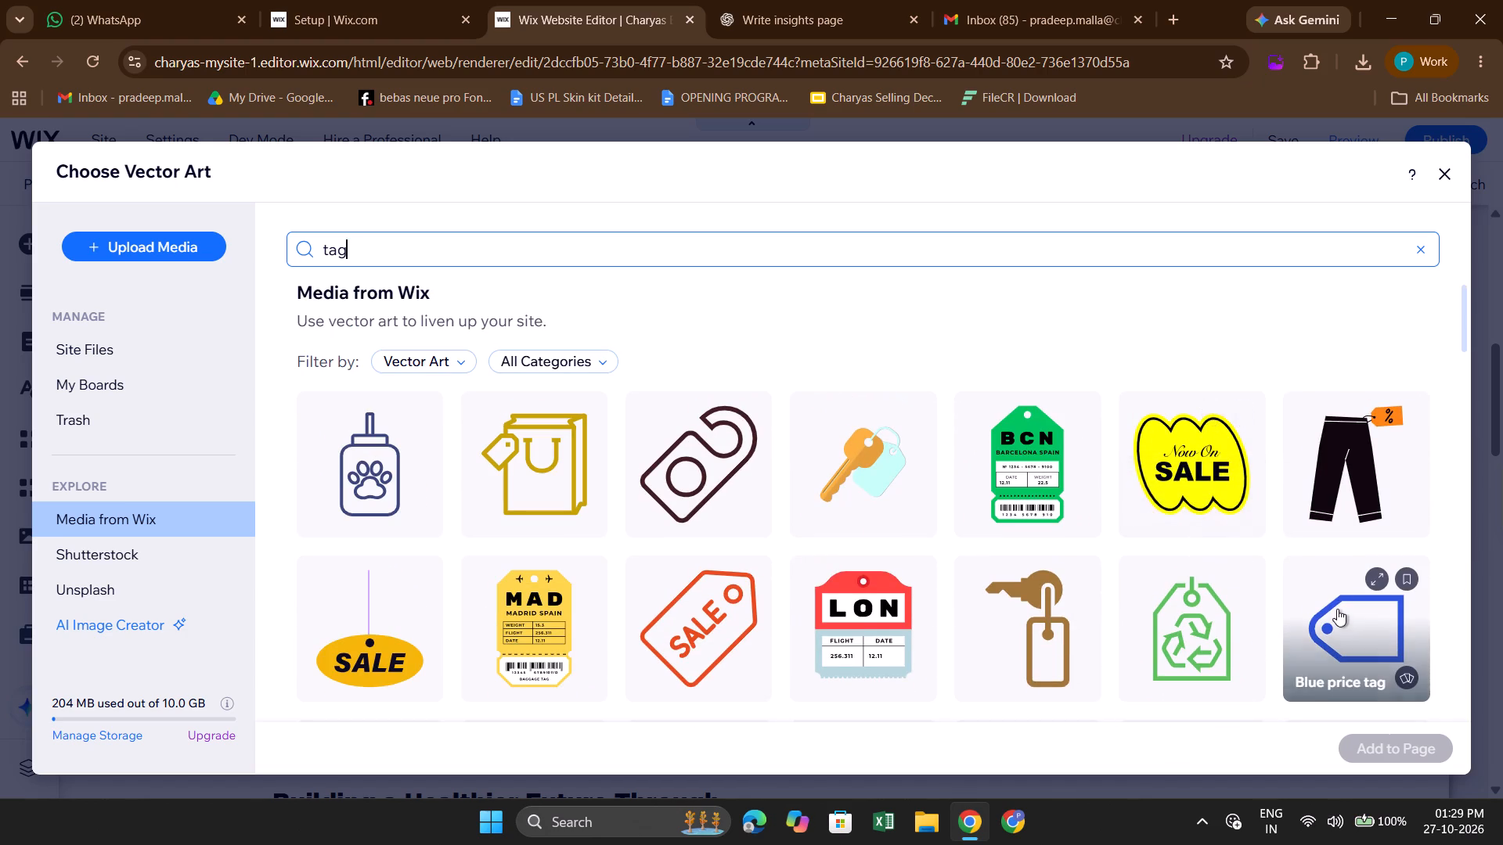
click(1336, 611)
scroll(1033, 624, down, 3)
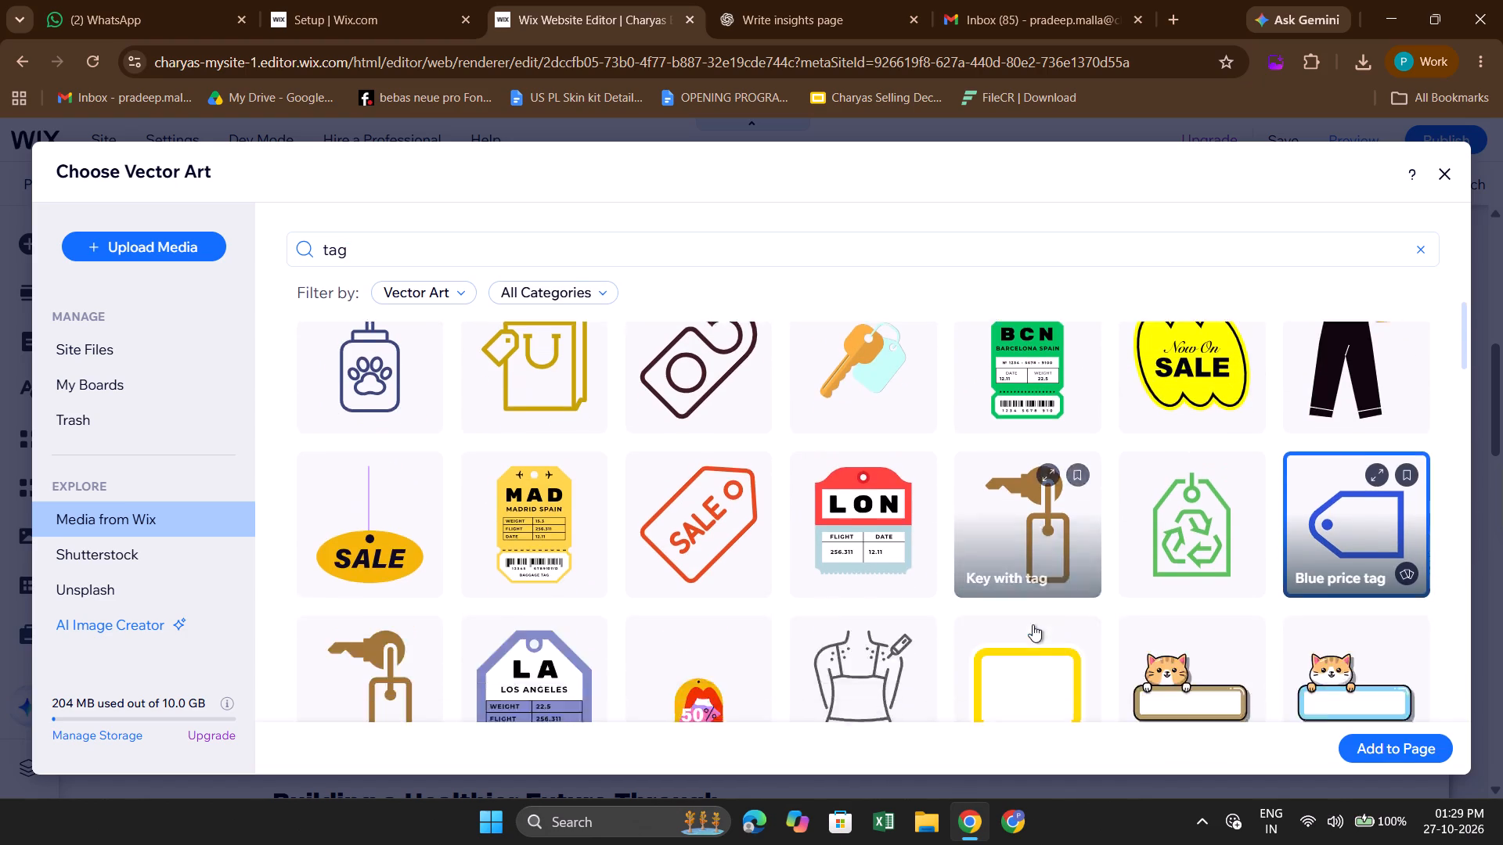
scroll(1033, 624, down, 7)
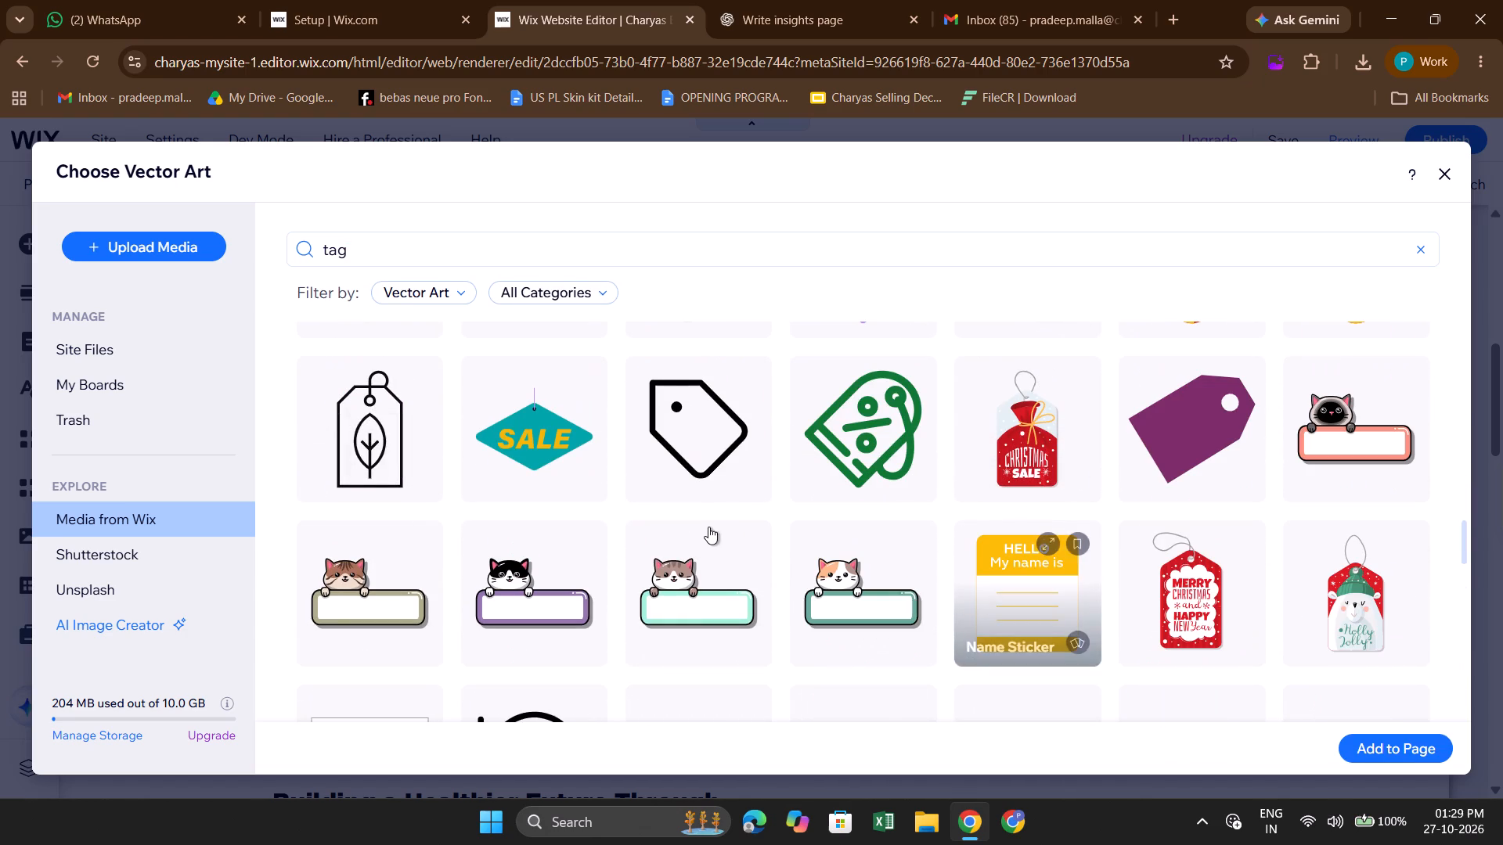
click(717, 452)
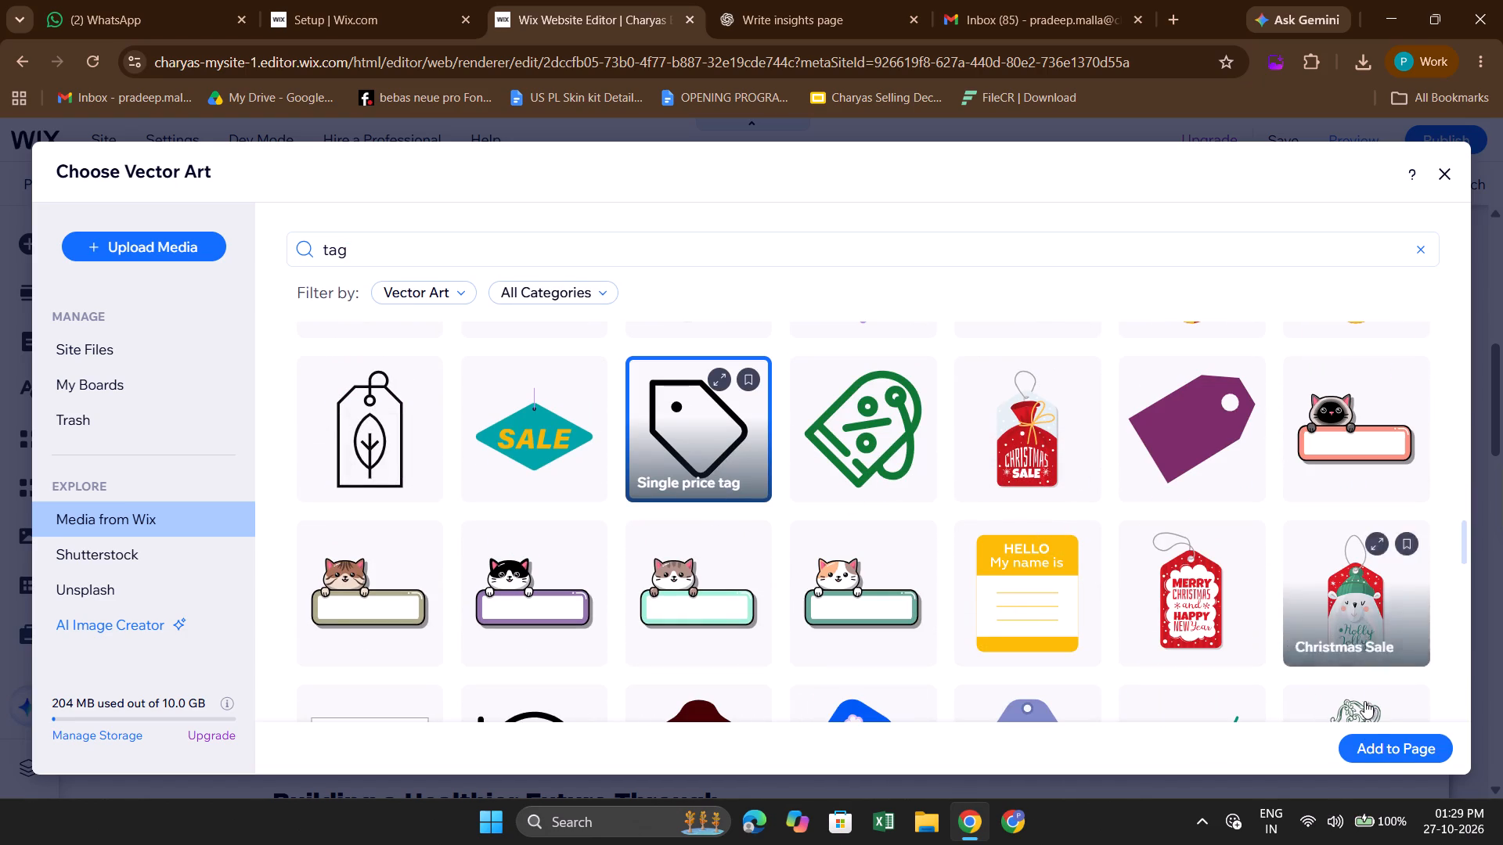
click(1376, 746)
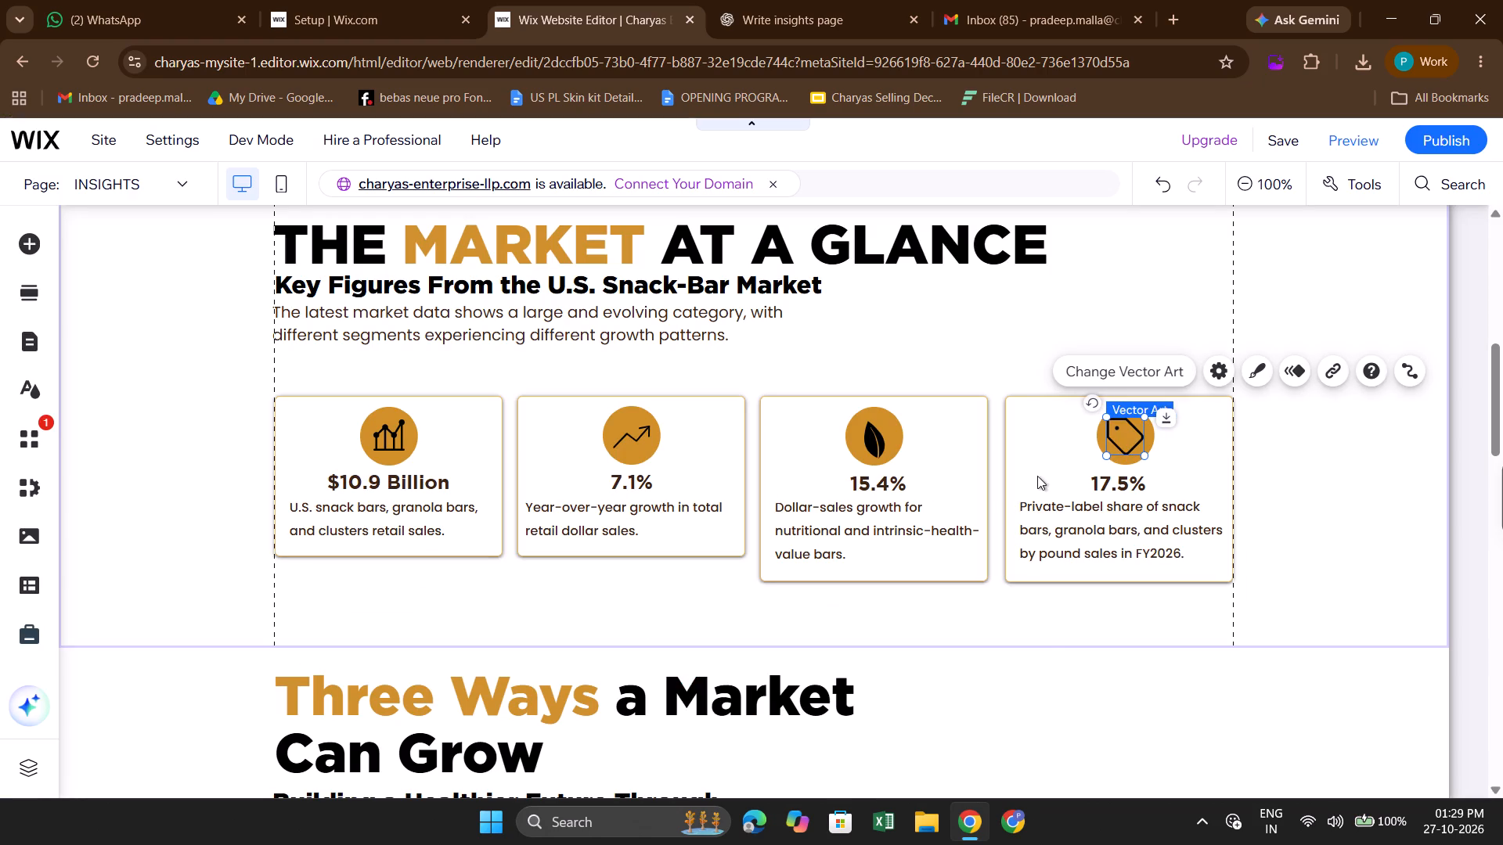
click(954, 324)
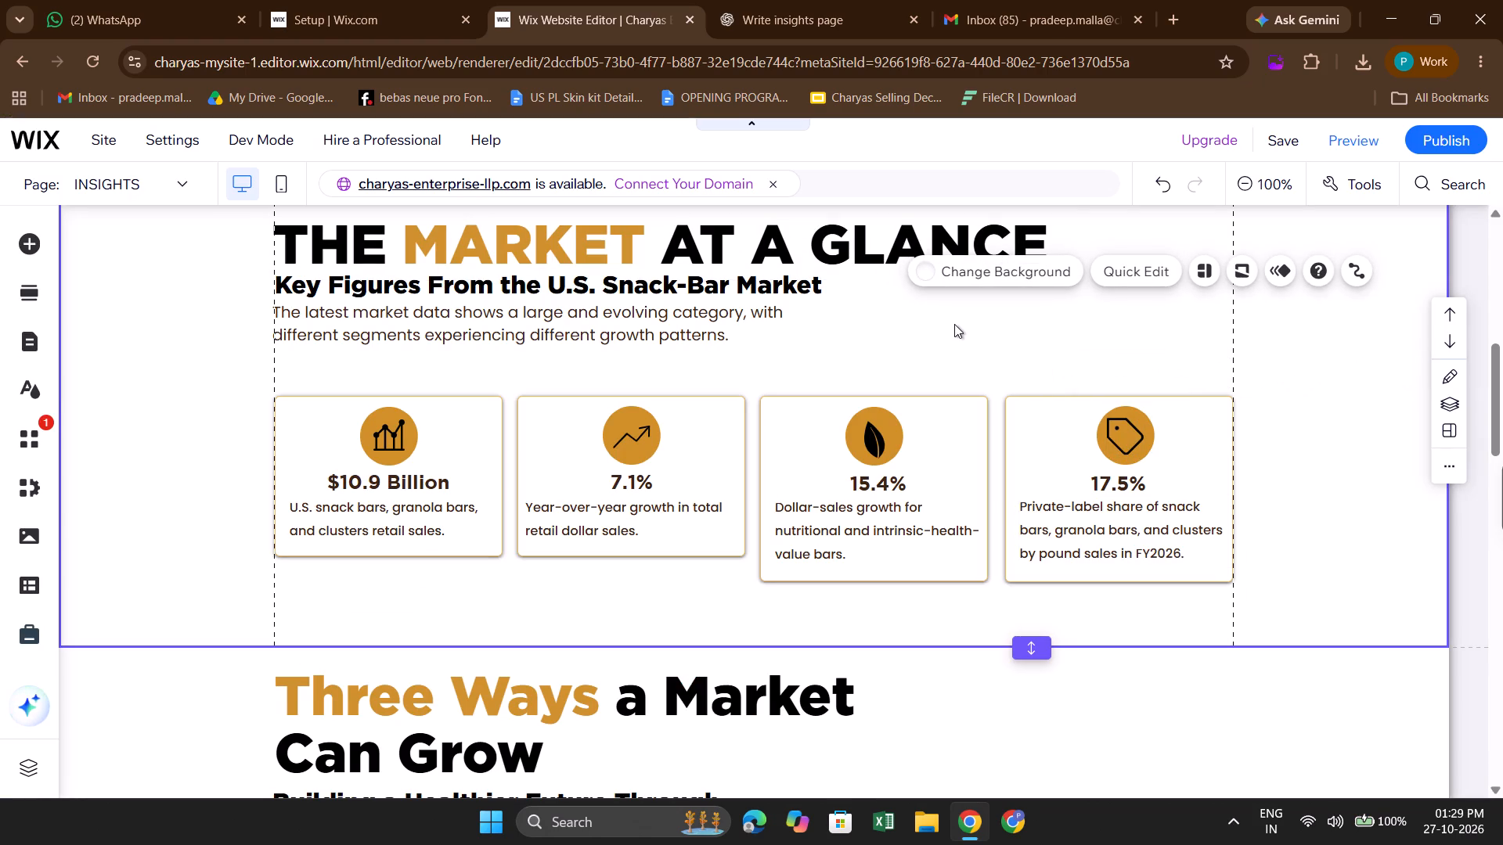
Shrink the 17.5% card's price tag icon slightly and keep it centred on its gold circle.
click(1116, 433)
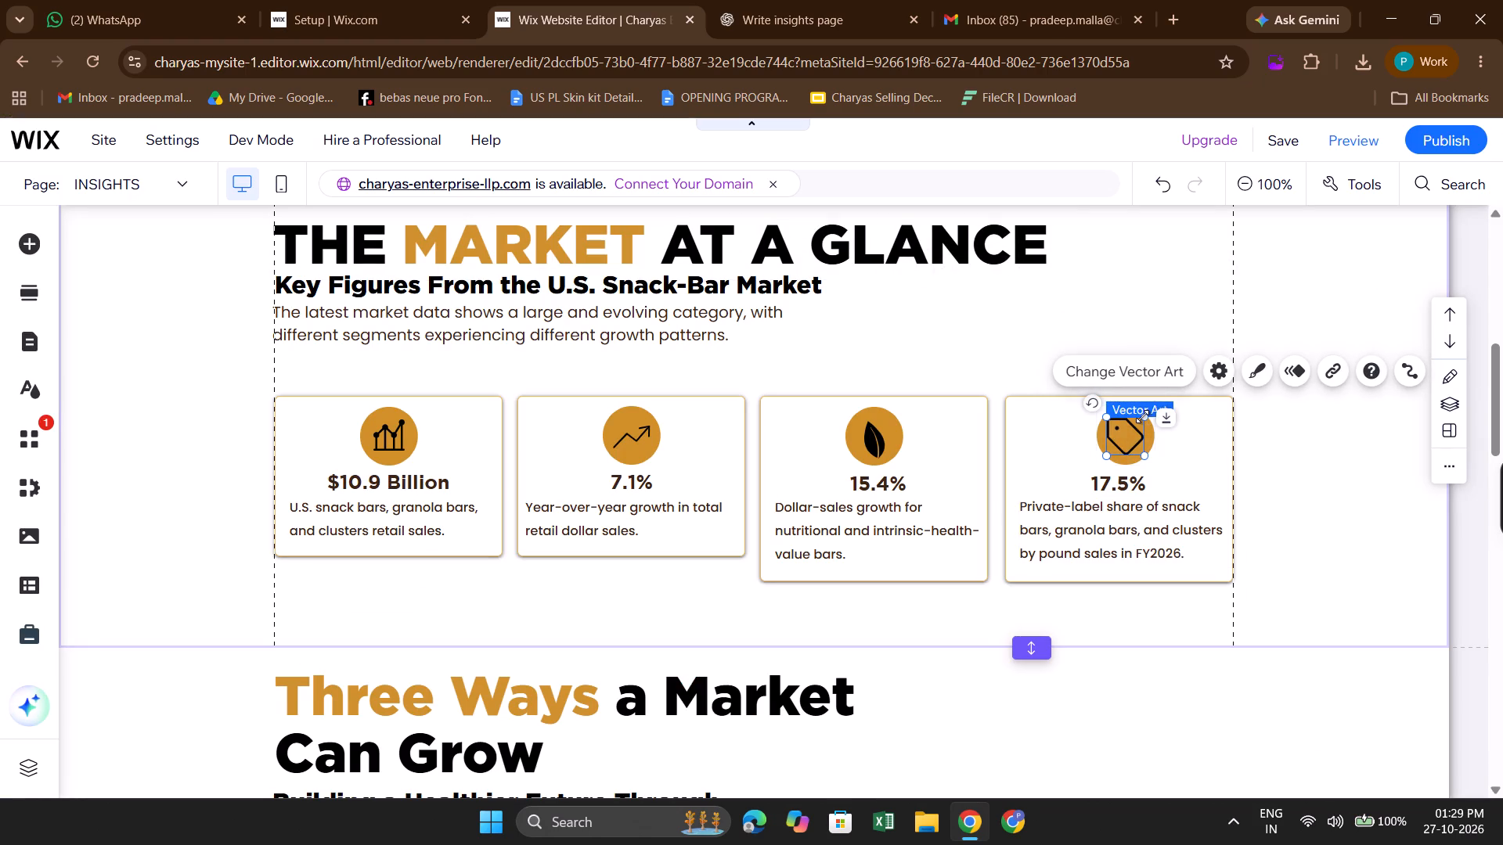
click(1142, 416)
click(1127, 436)
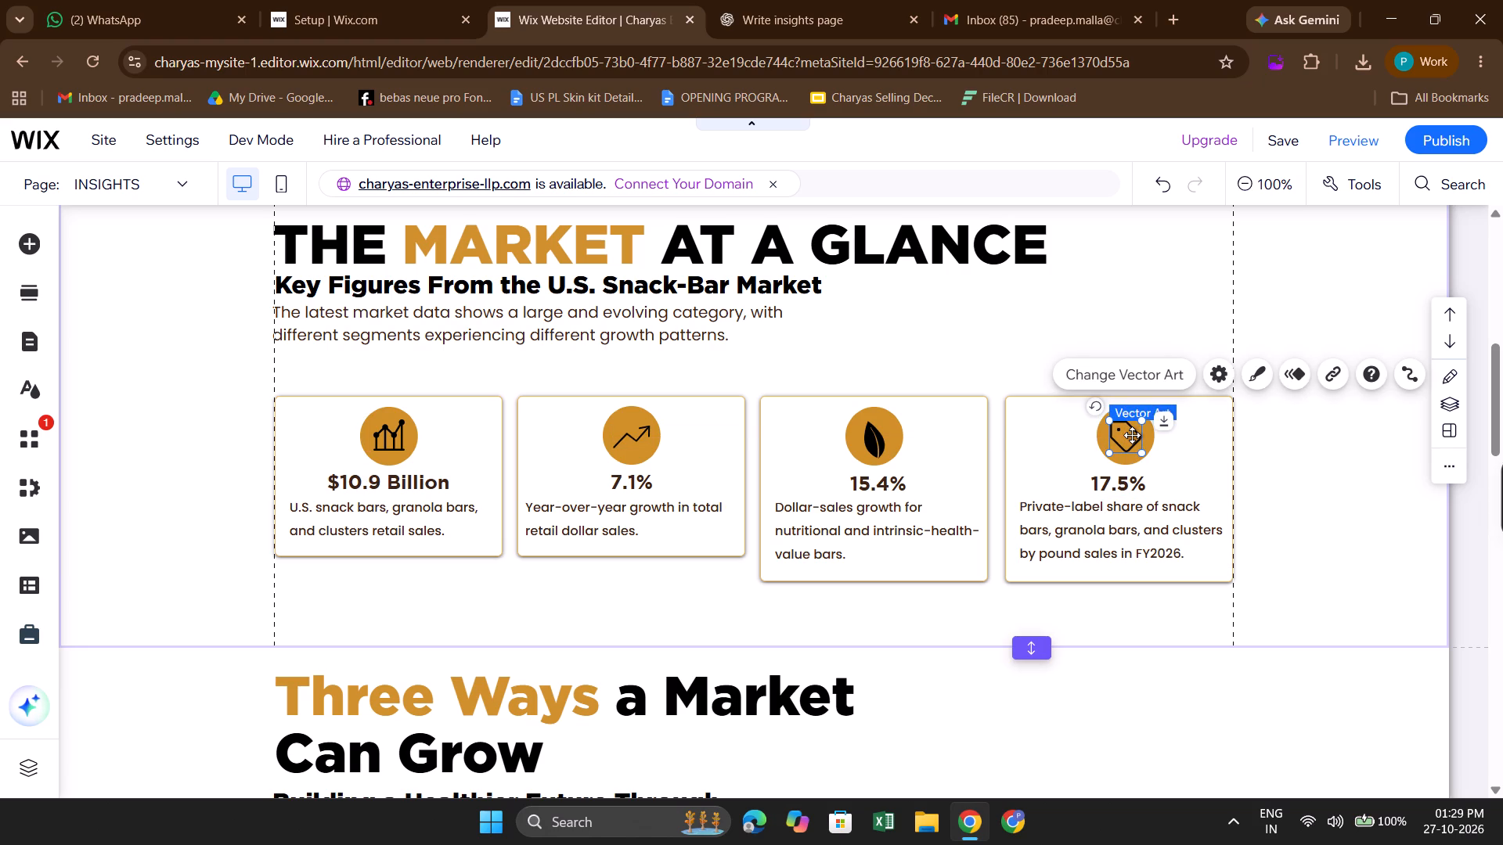
click(904, 315)
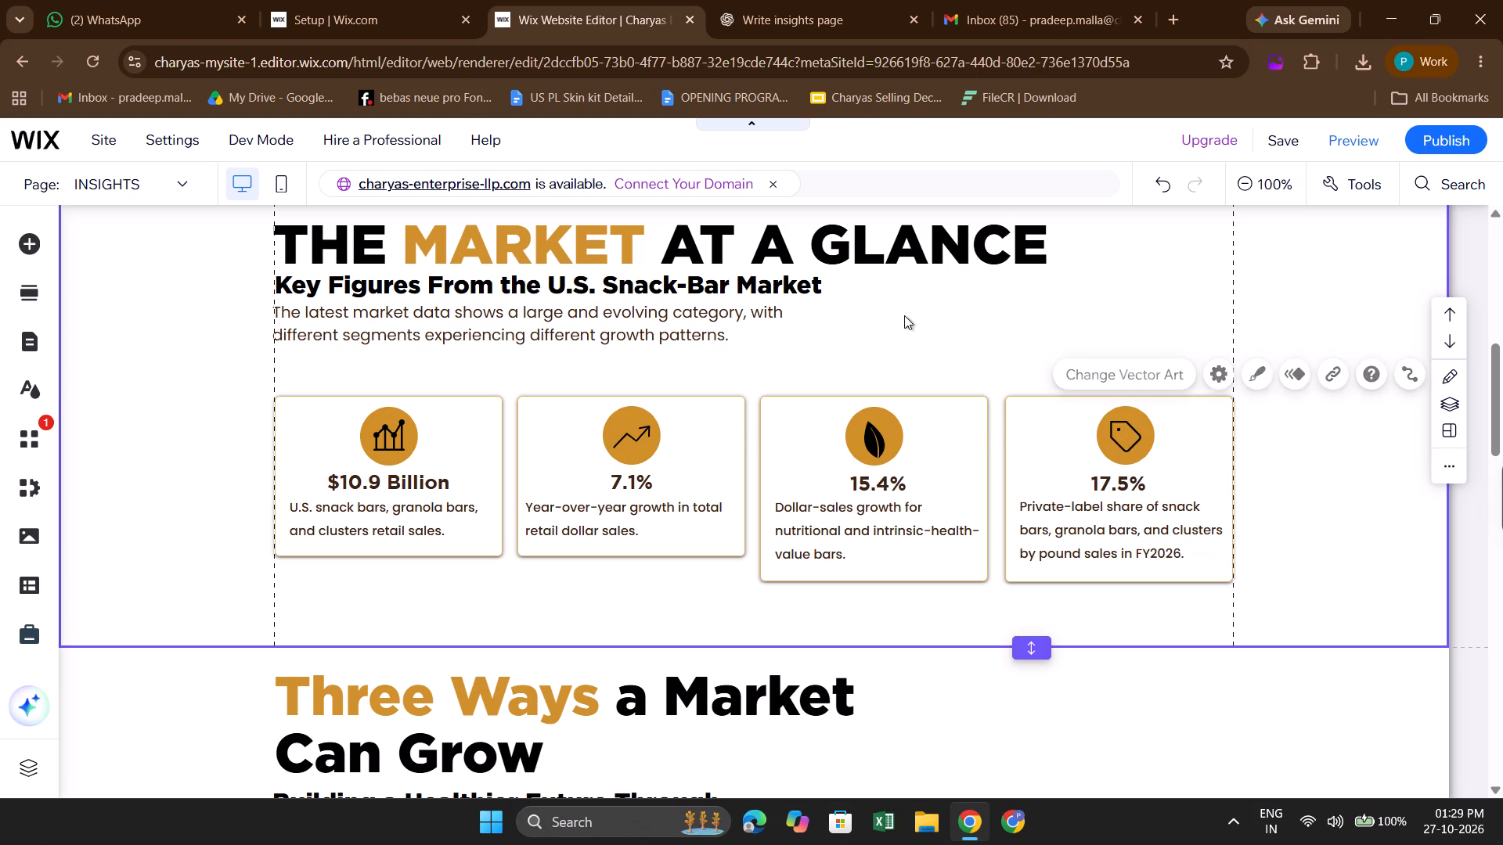
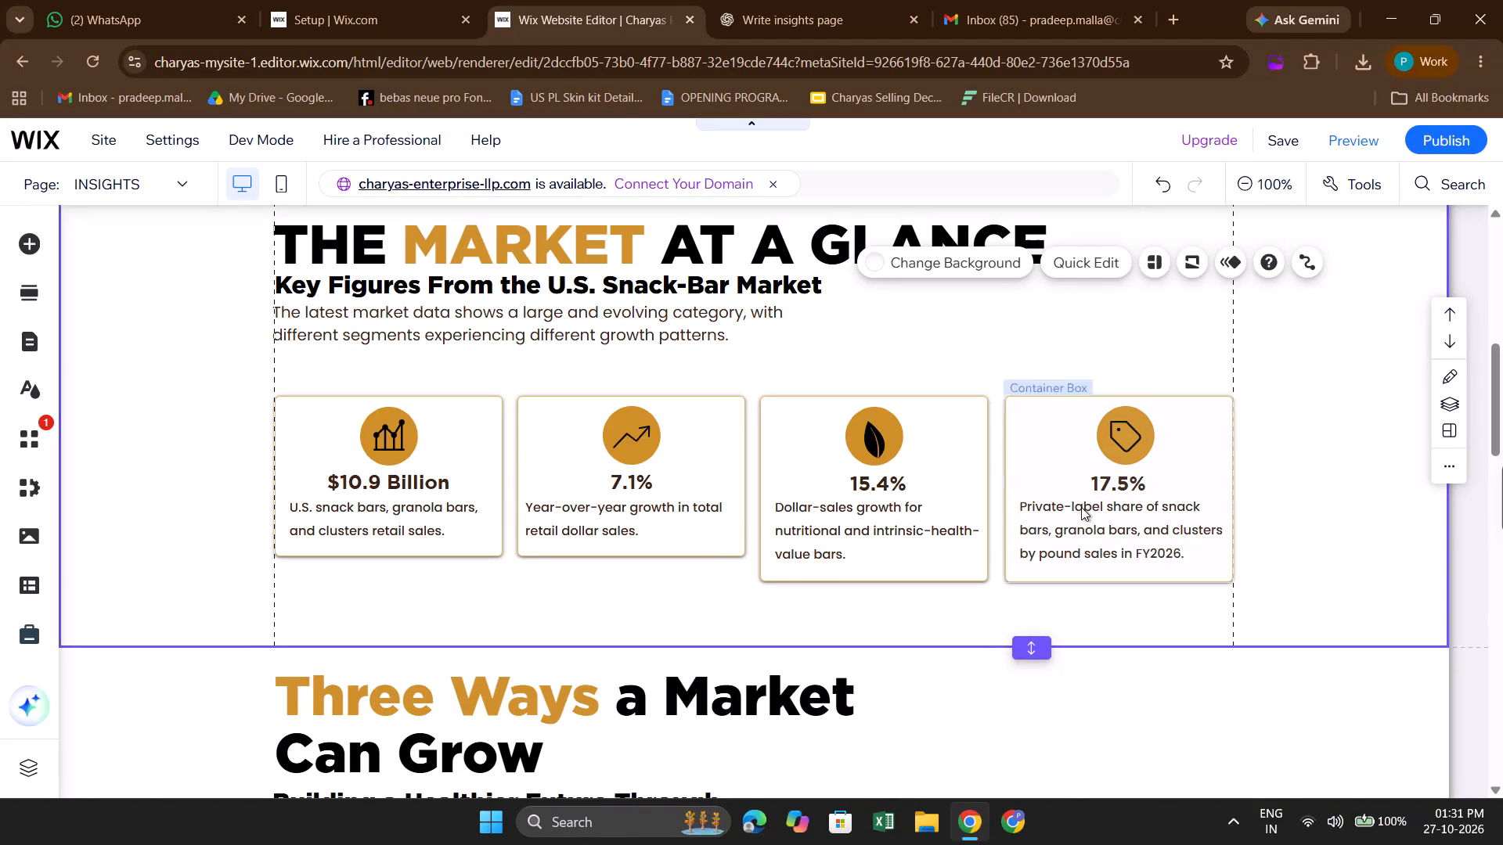
Stretch the 7.1% and $10.9 Billion card boxes downward to match the height of the 15.4% and 17.5% cards.
click(674, 552)
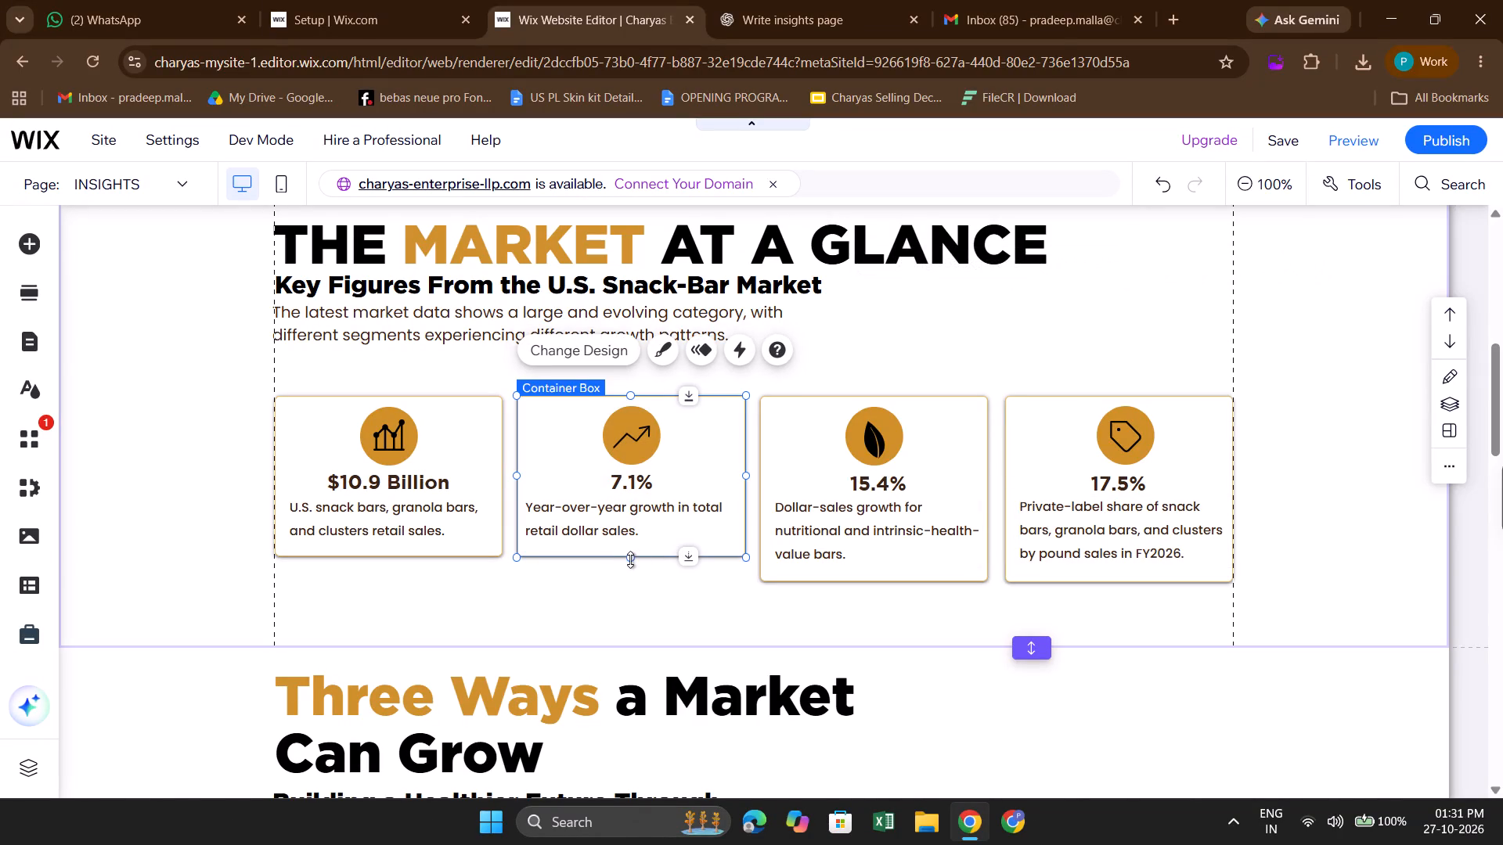
drag(630, 559, 638, 574)
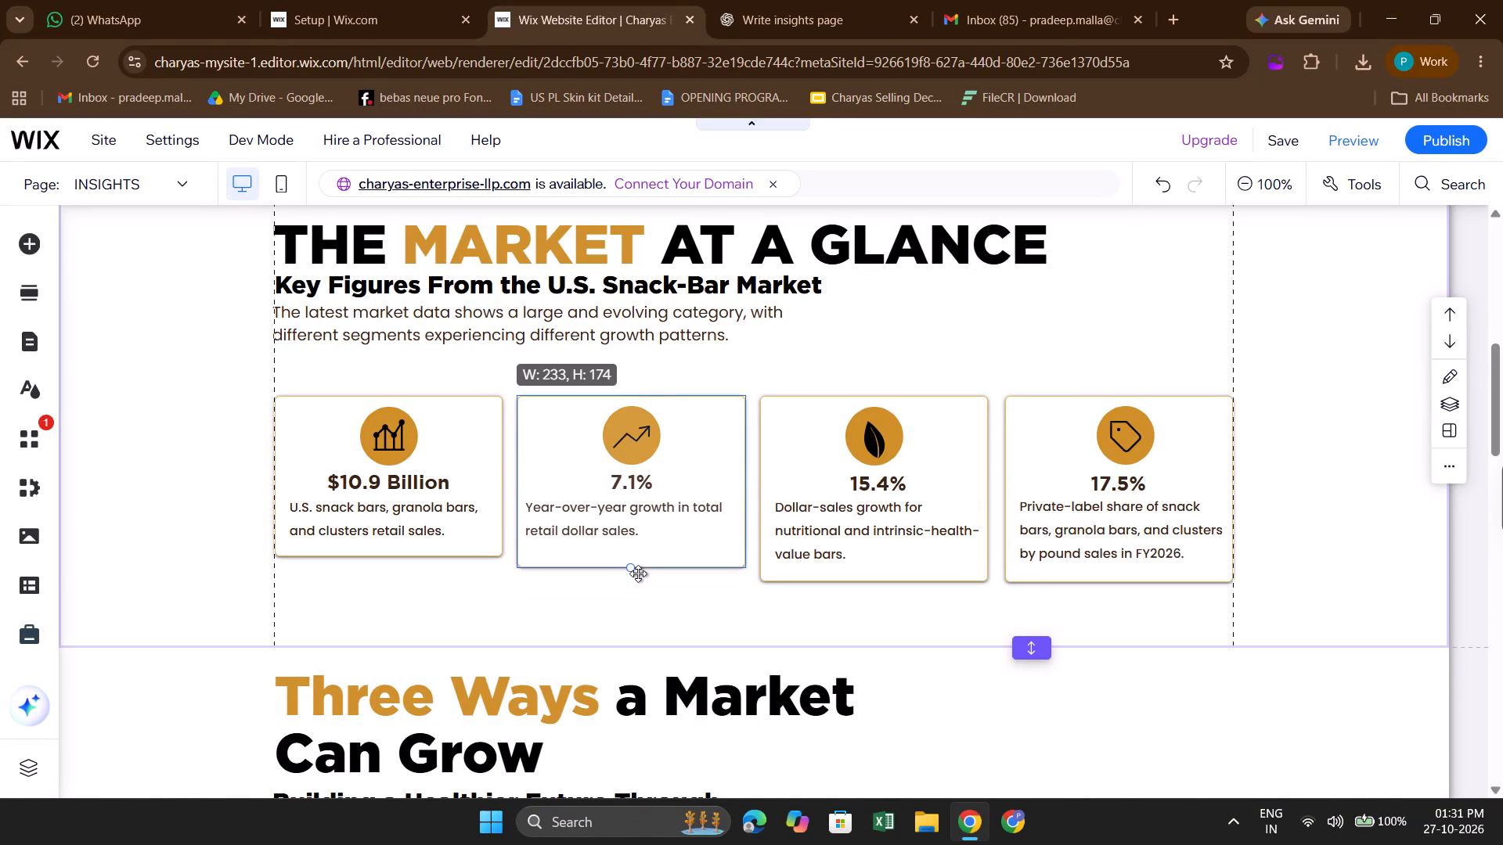
drag(638, 574, 638, 581)
click(414, 548)
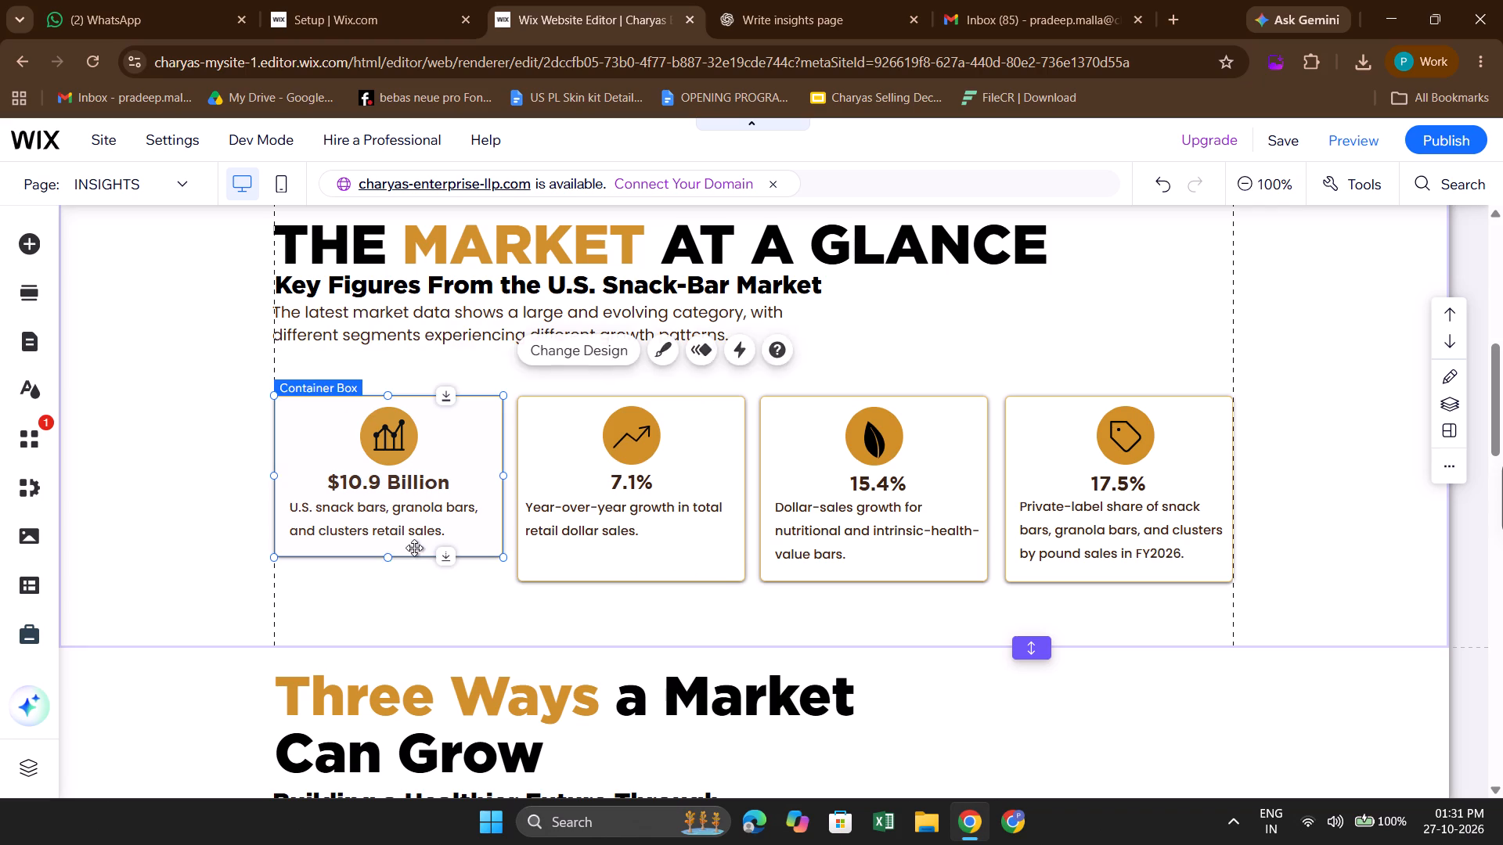
drag(387, 559, 391, 581)
click(574, 646)
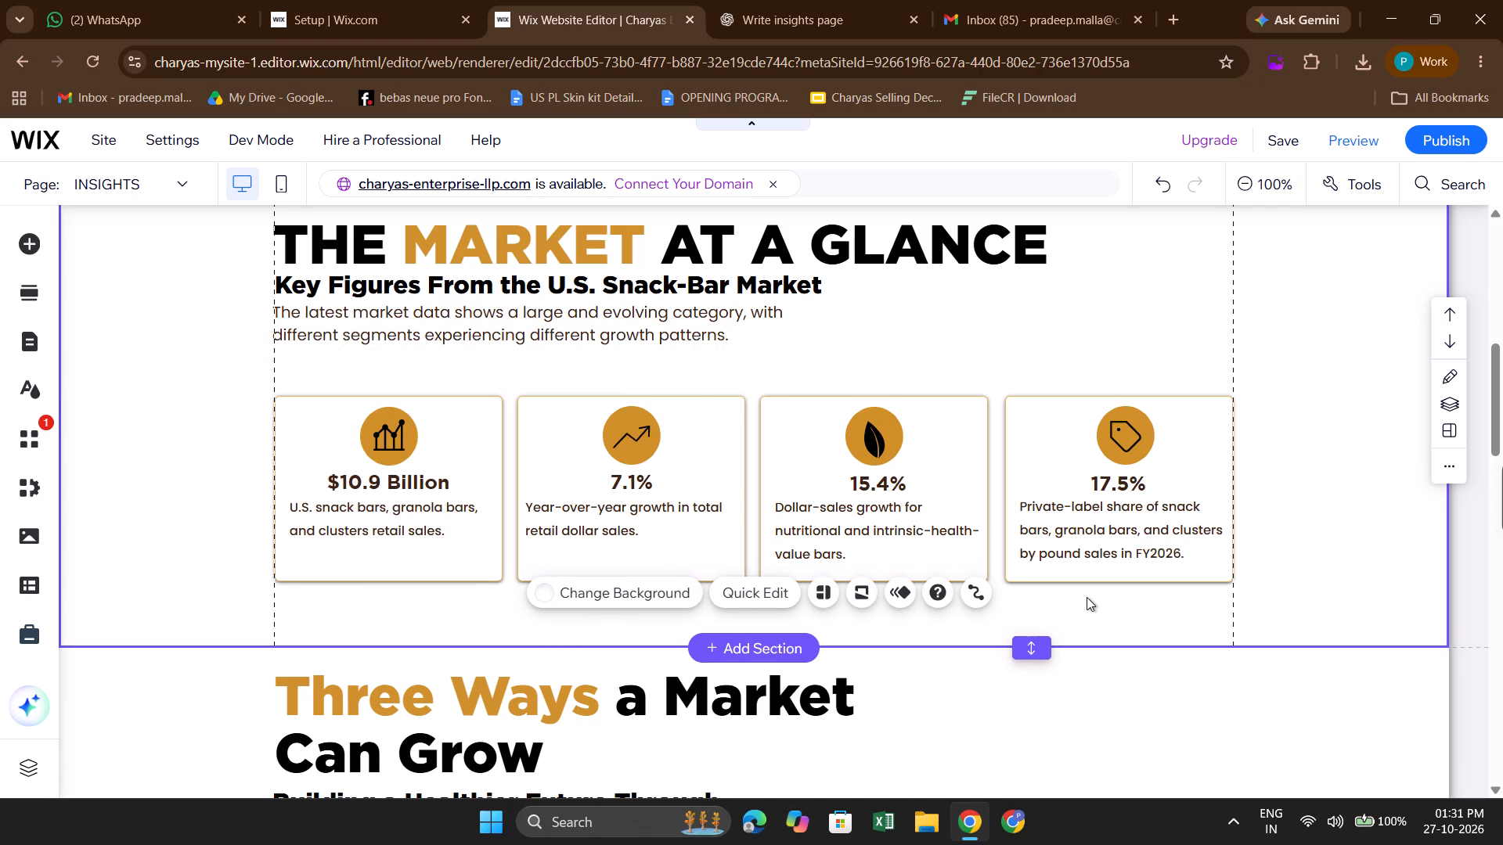
click(1087, 597)
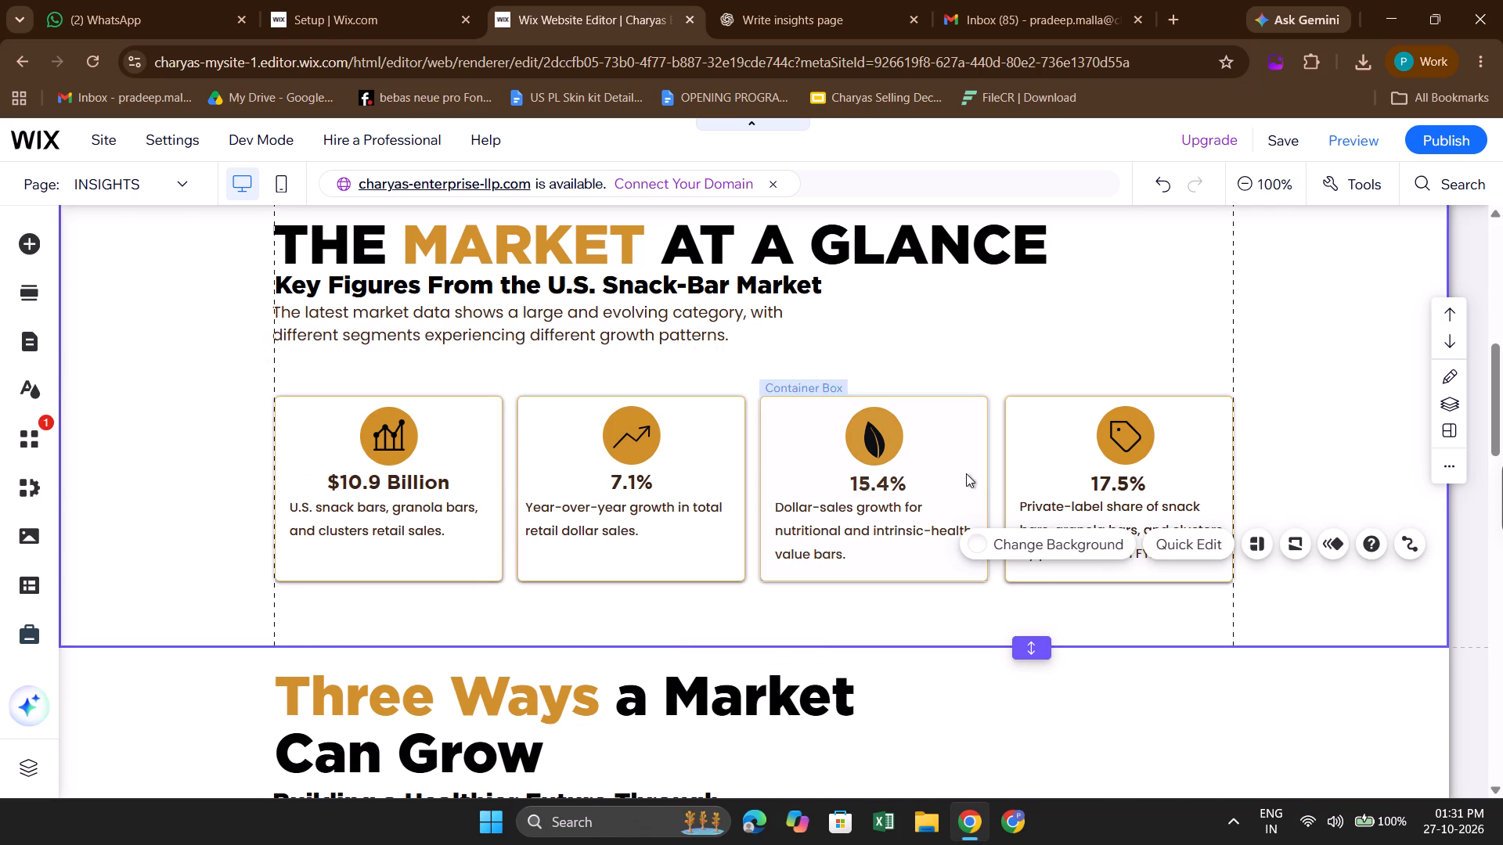
Move the $10.9 Billion card's description text to x 8 so its text box is horizontally centred in the card.
click(420, 526)
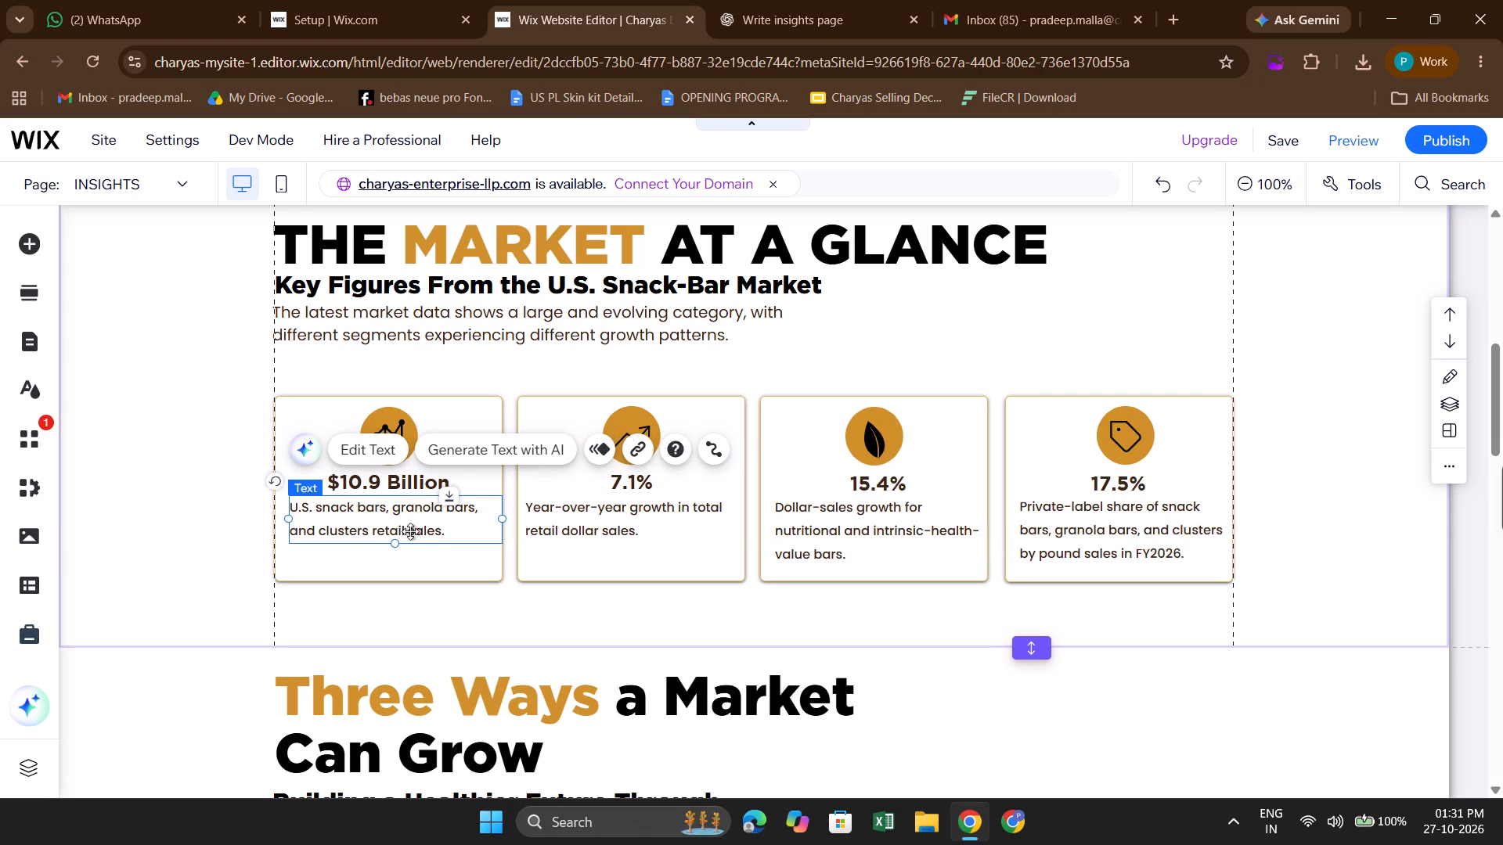
click(410, 531)
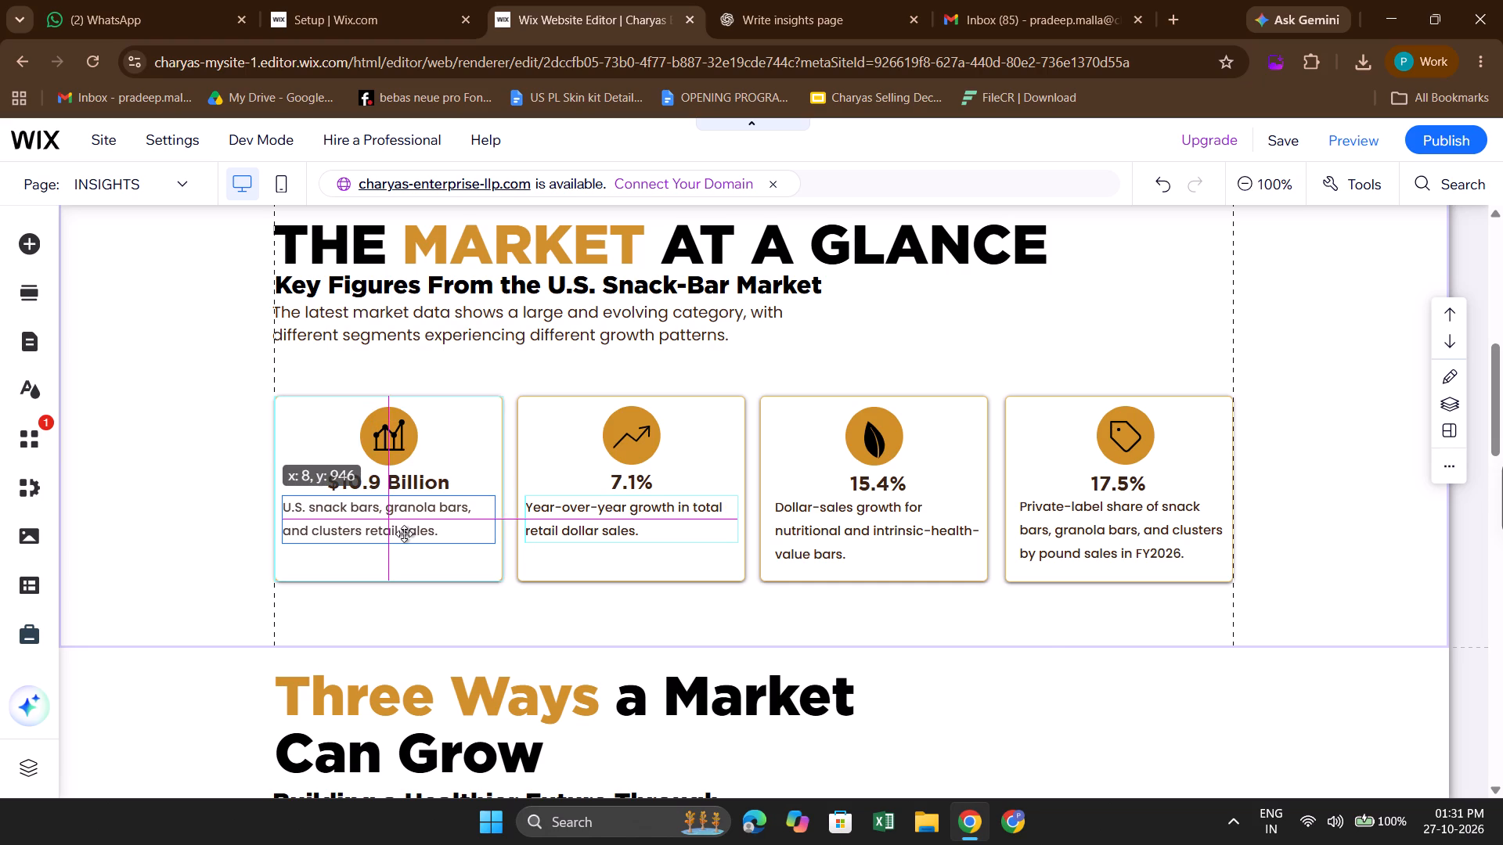
click(539, 603)
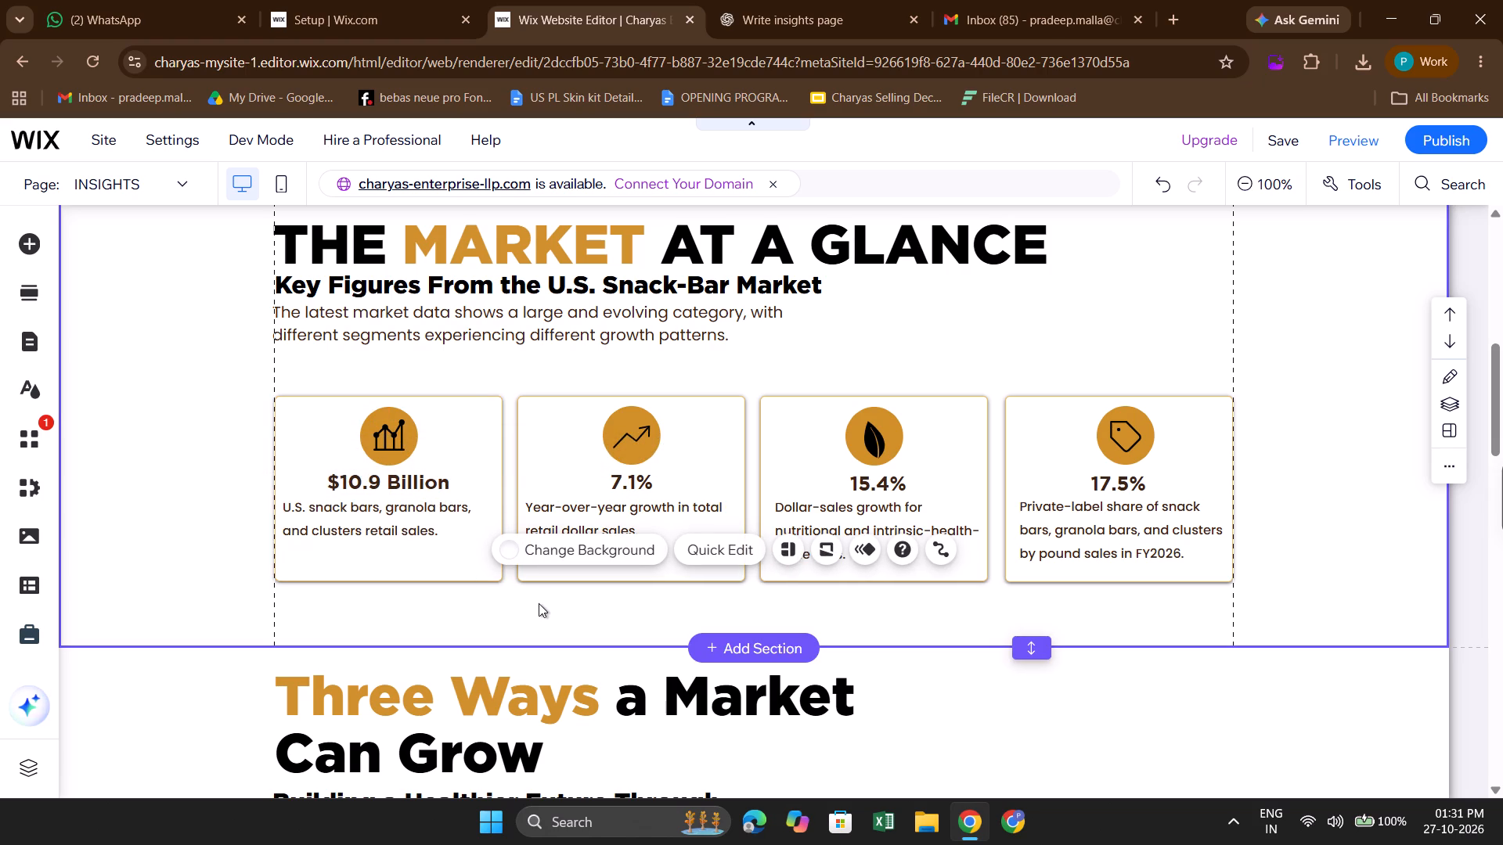
Check the key-figures cards against the mockup and centre-align the $10.9 Billion card's description text.
click(686, 523)
click(647, 526)
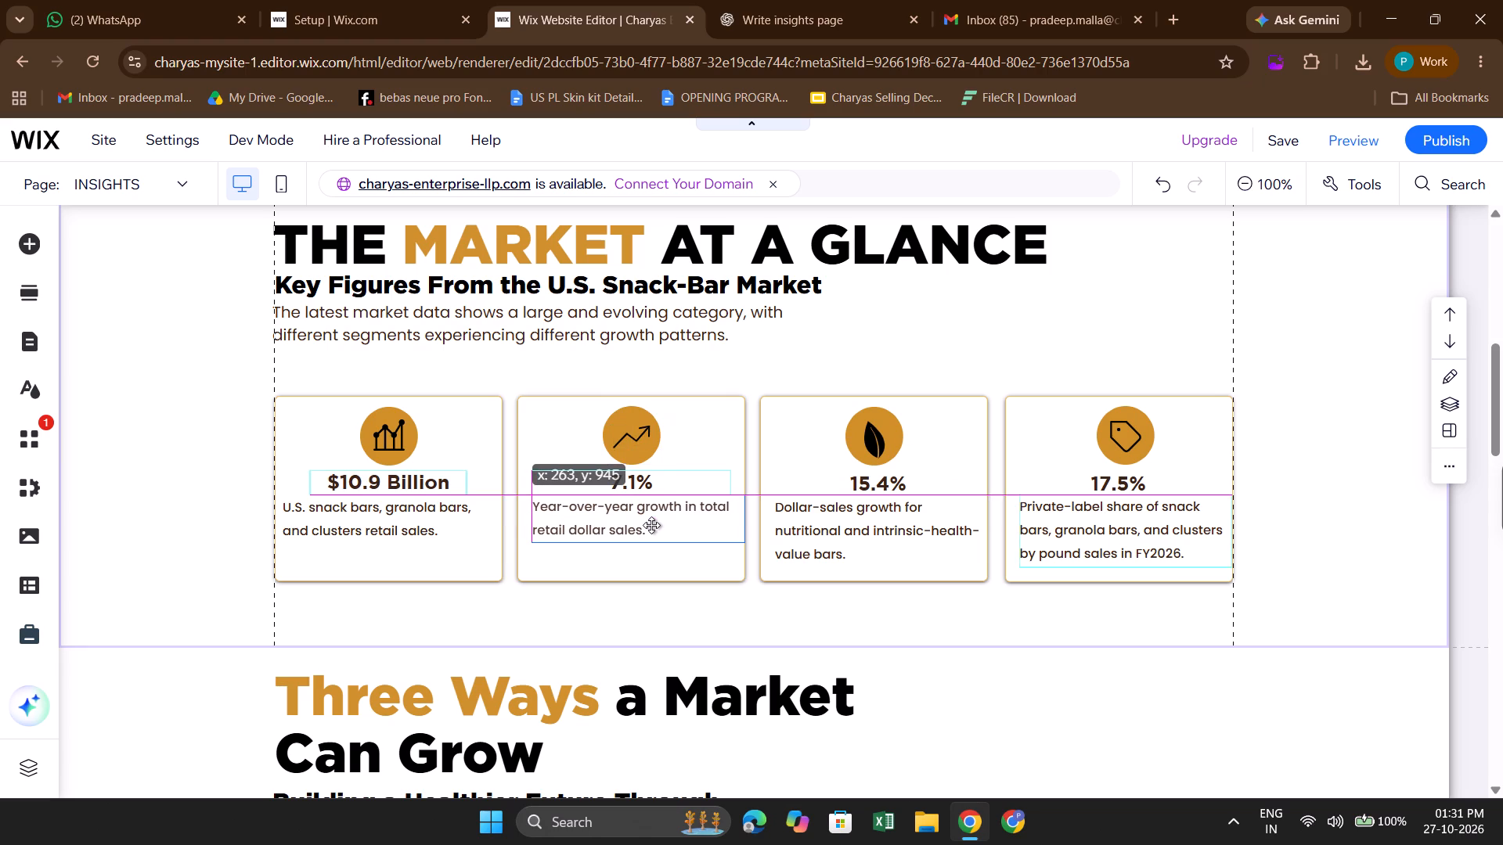
click(845, 517)
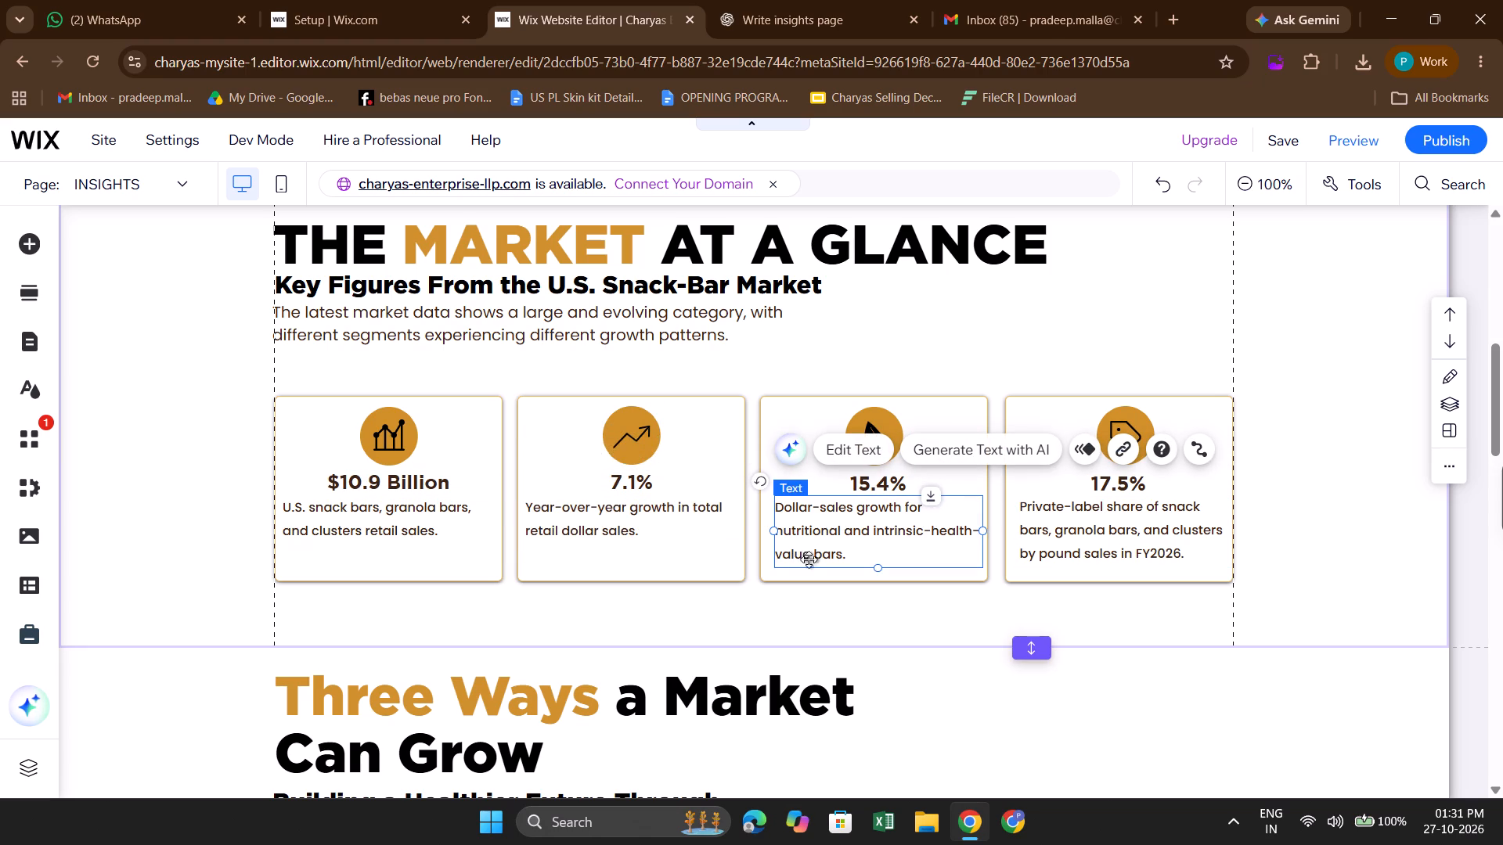
click(764, 0)
click(578, 17)
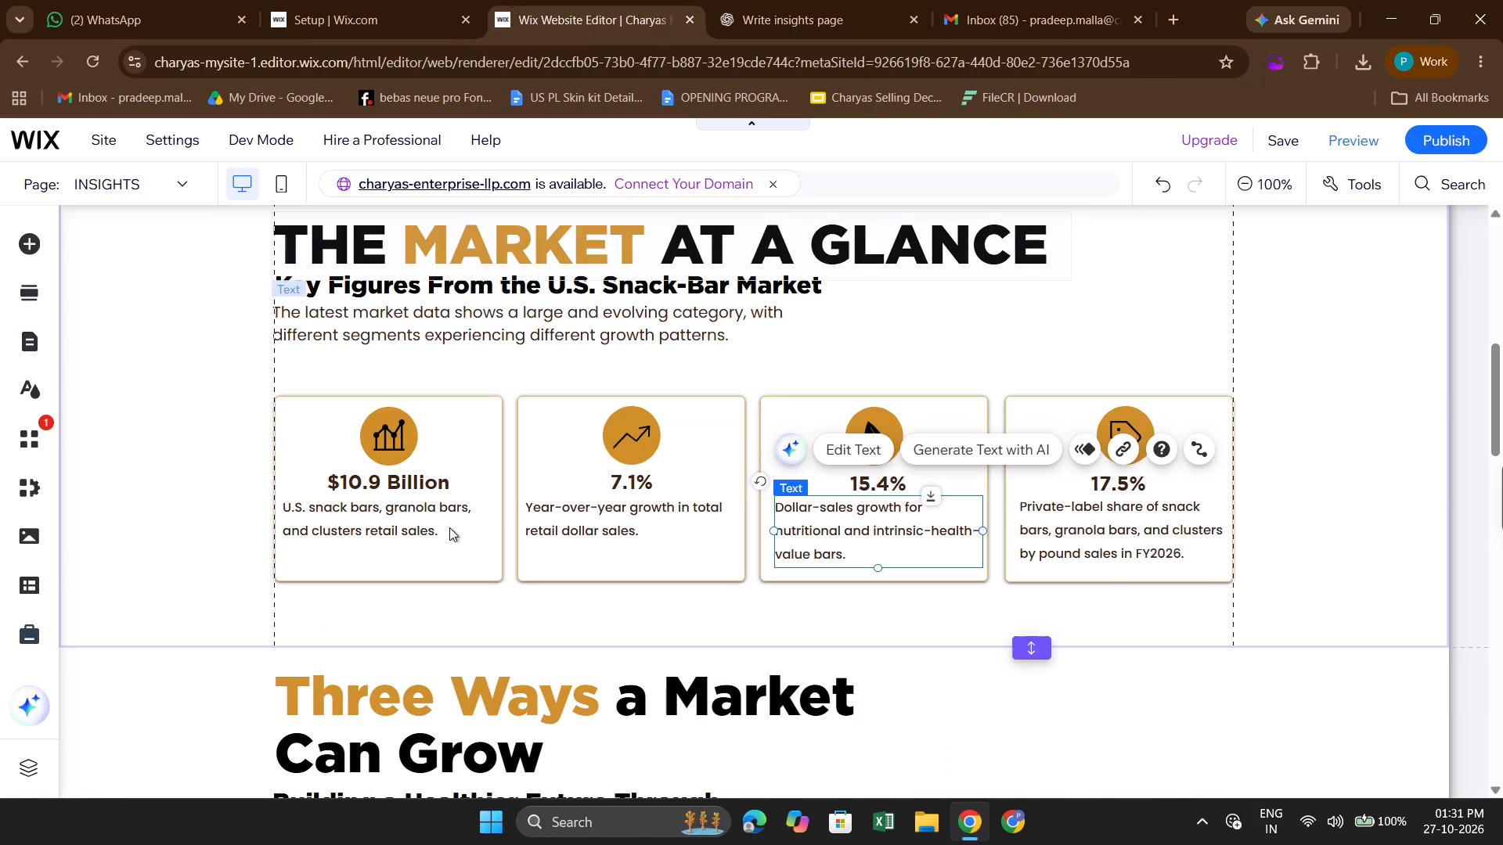
click(406, 527)
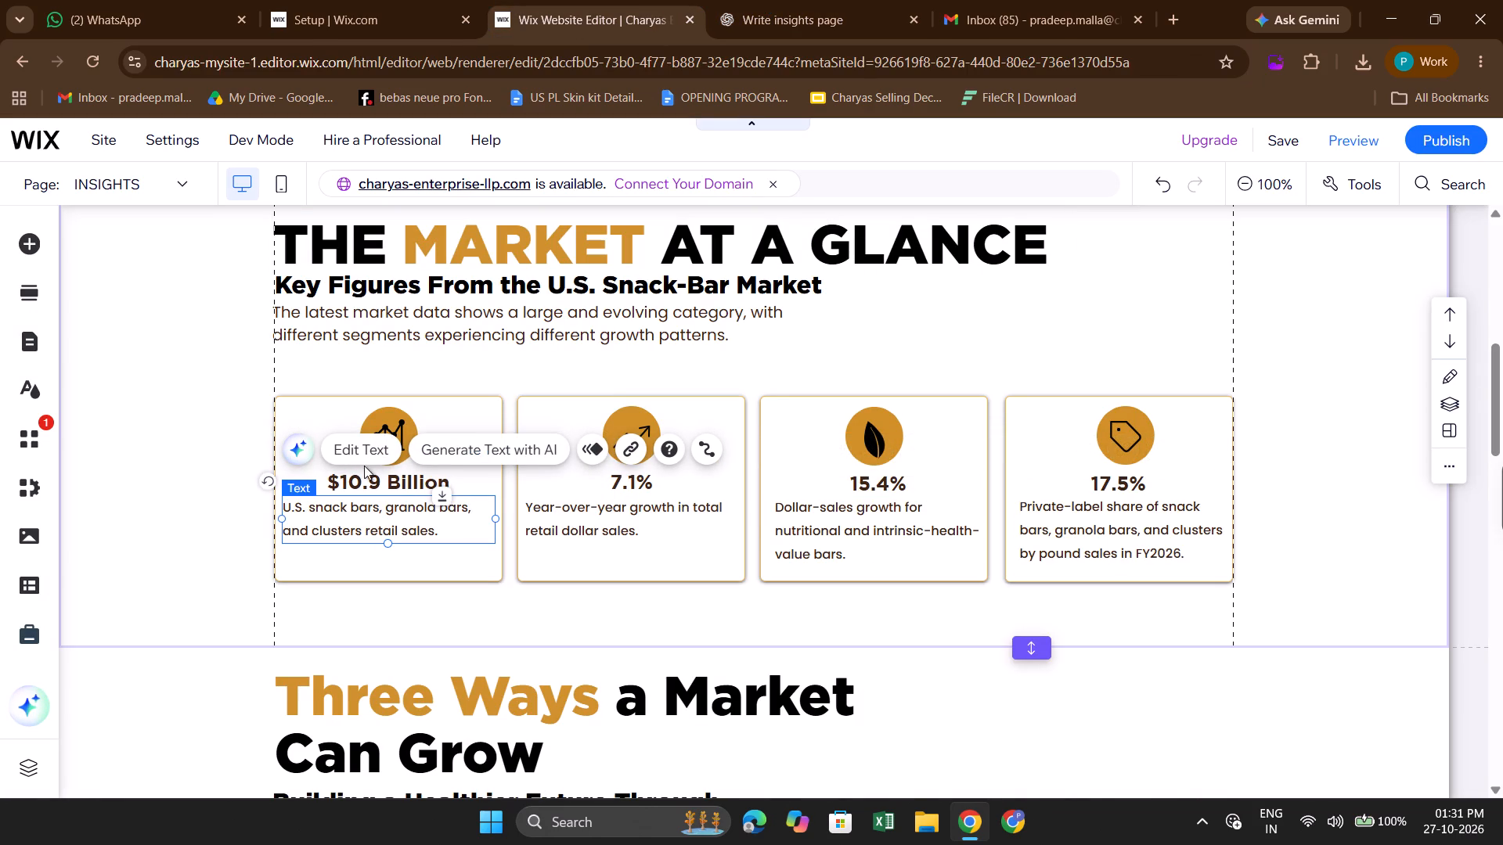
click(366, 460)
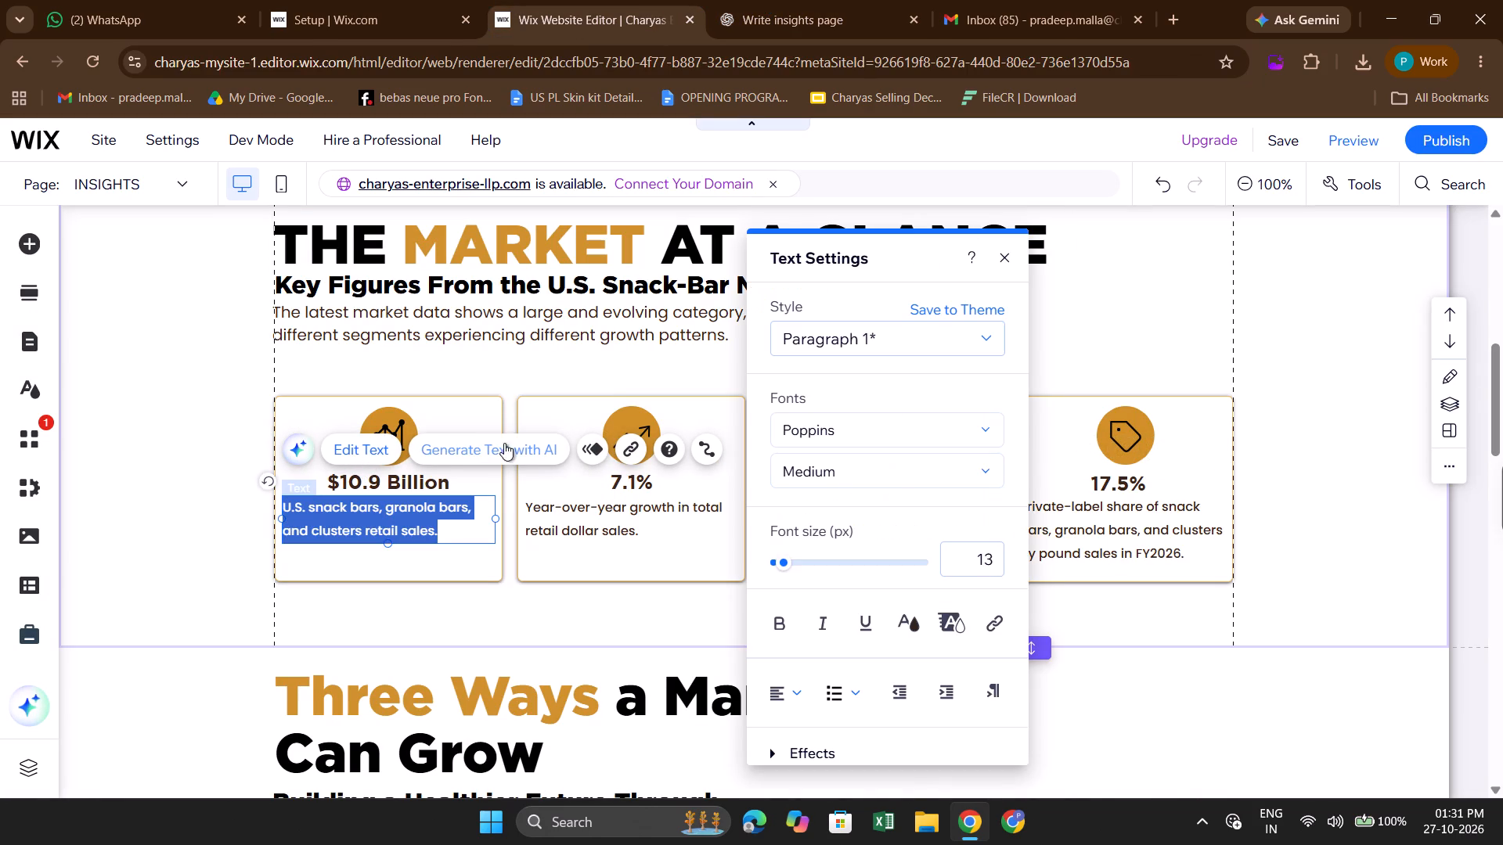
click(784, 681)
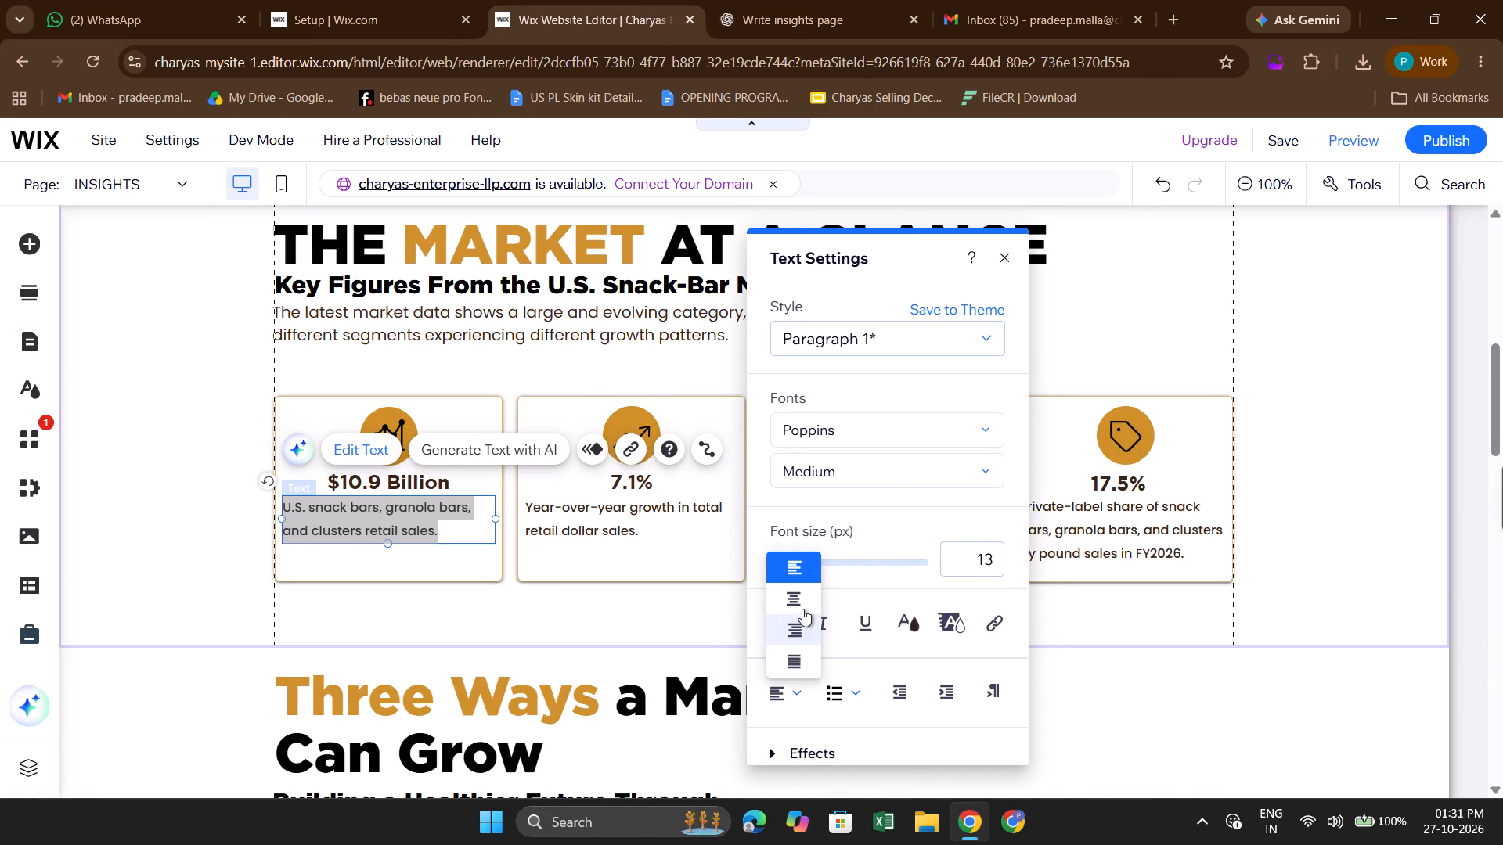
click(798, 609)
click(608, 618)
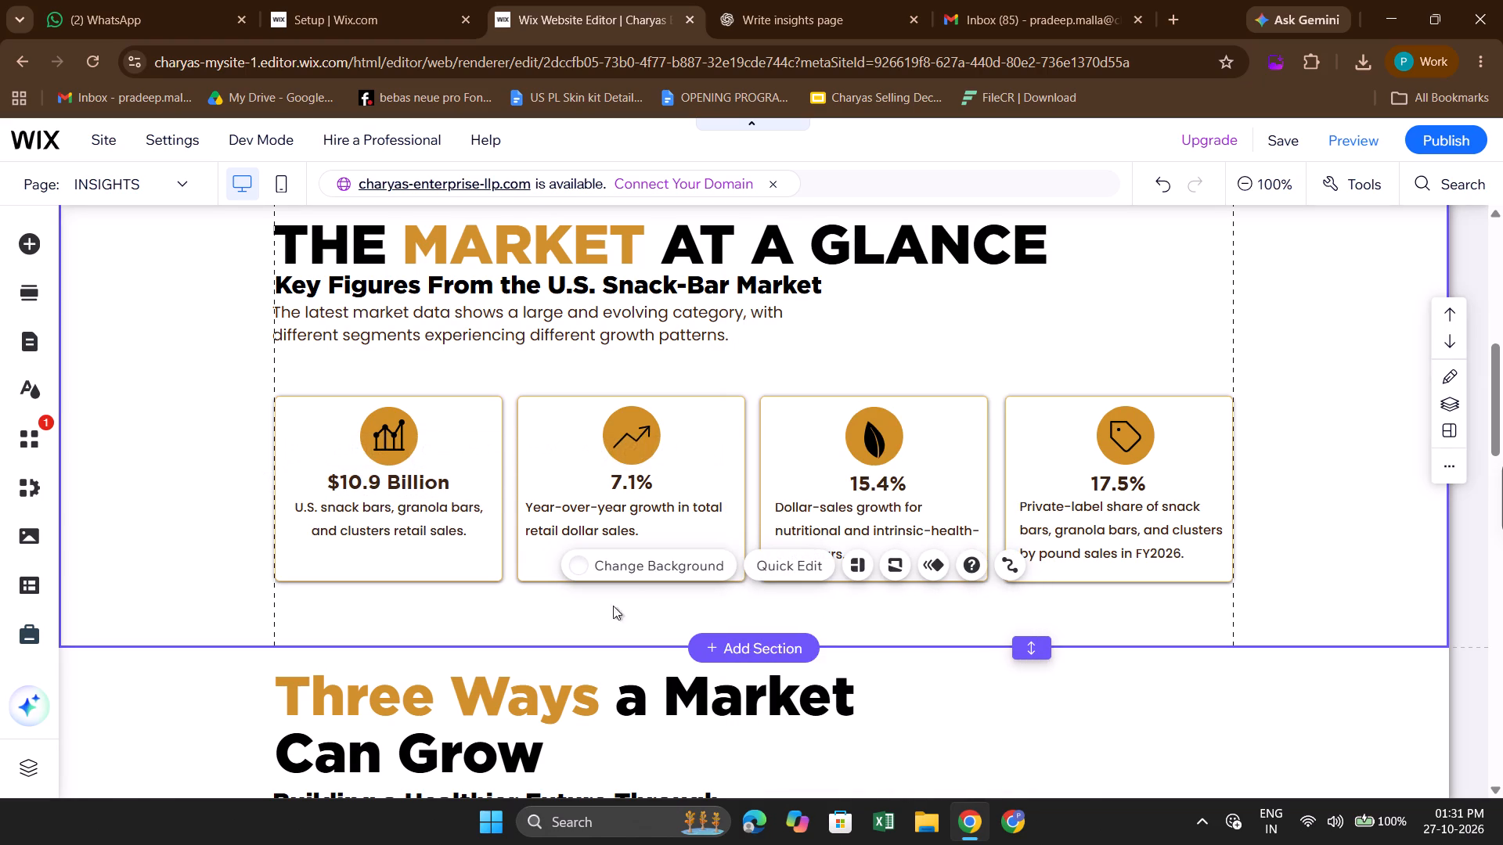
Centre-align the description texts of the 7.1%, 15.4% and 17.5% cards.
click(651, 518)
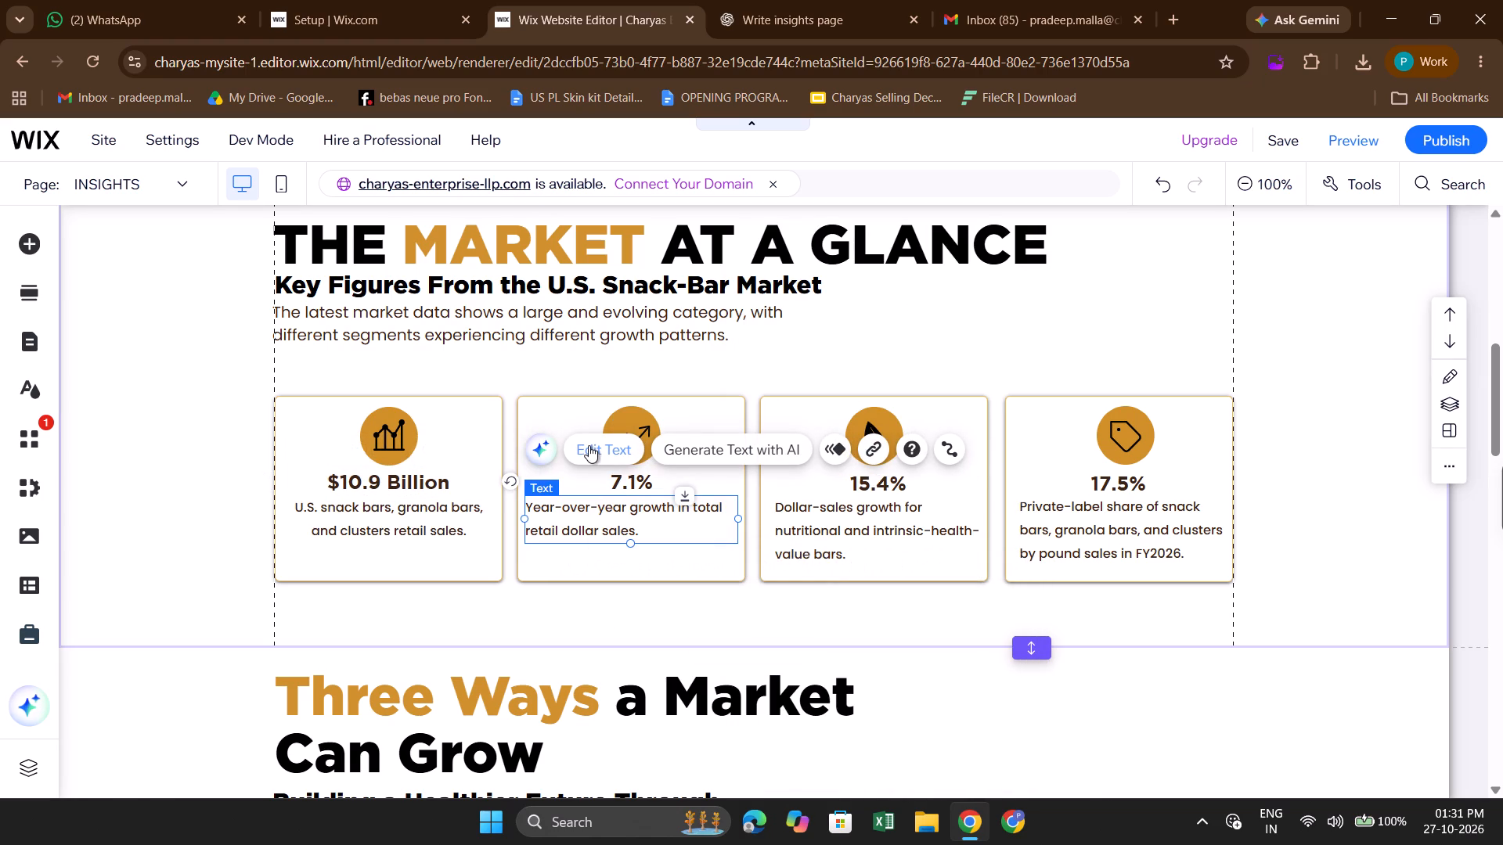
click(589, 445)
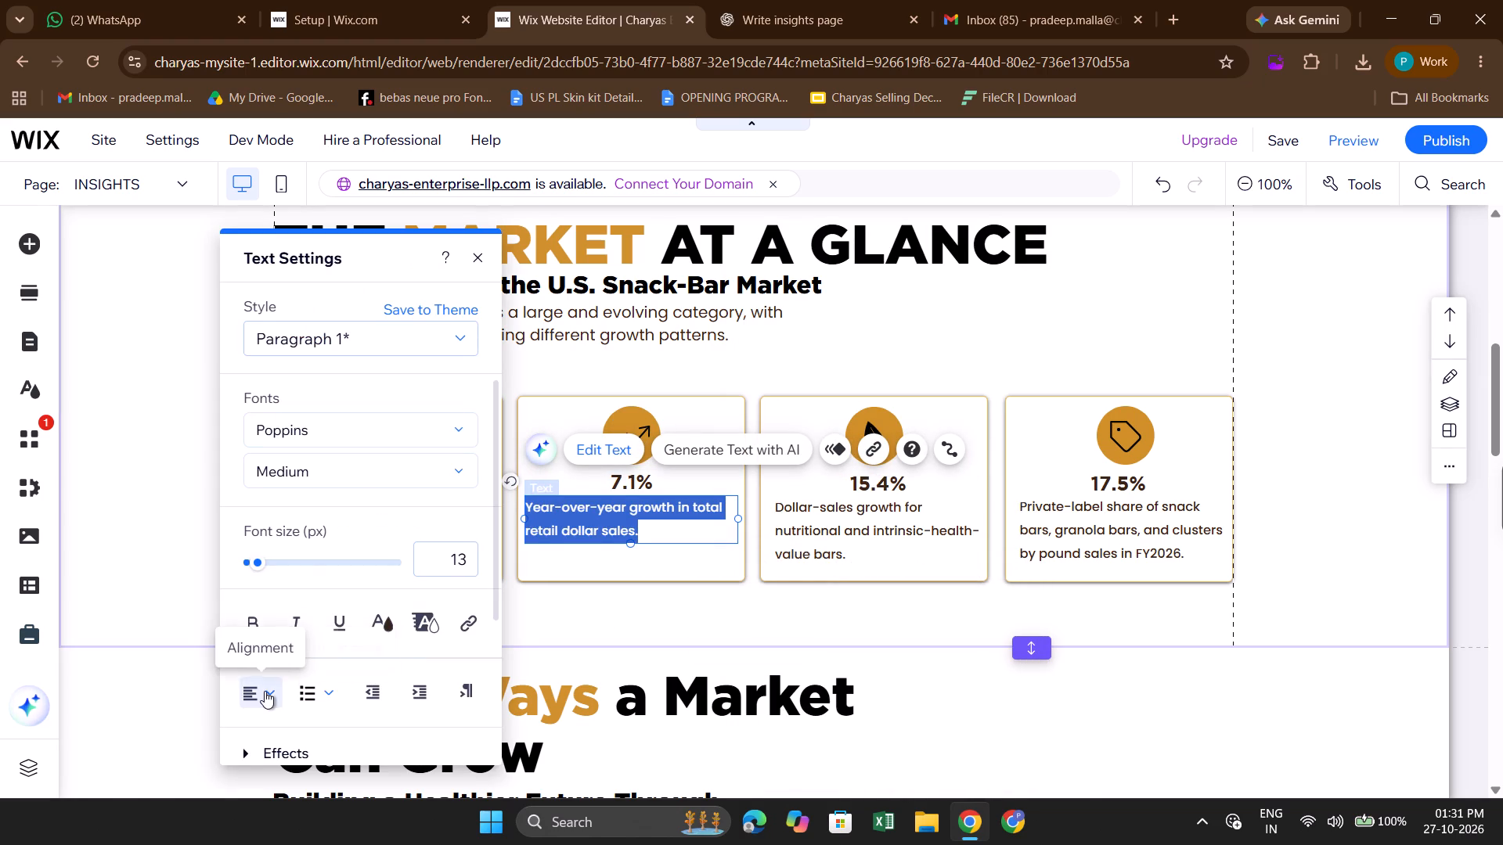
click(265, 691)
click(277, 599)
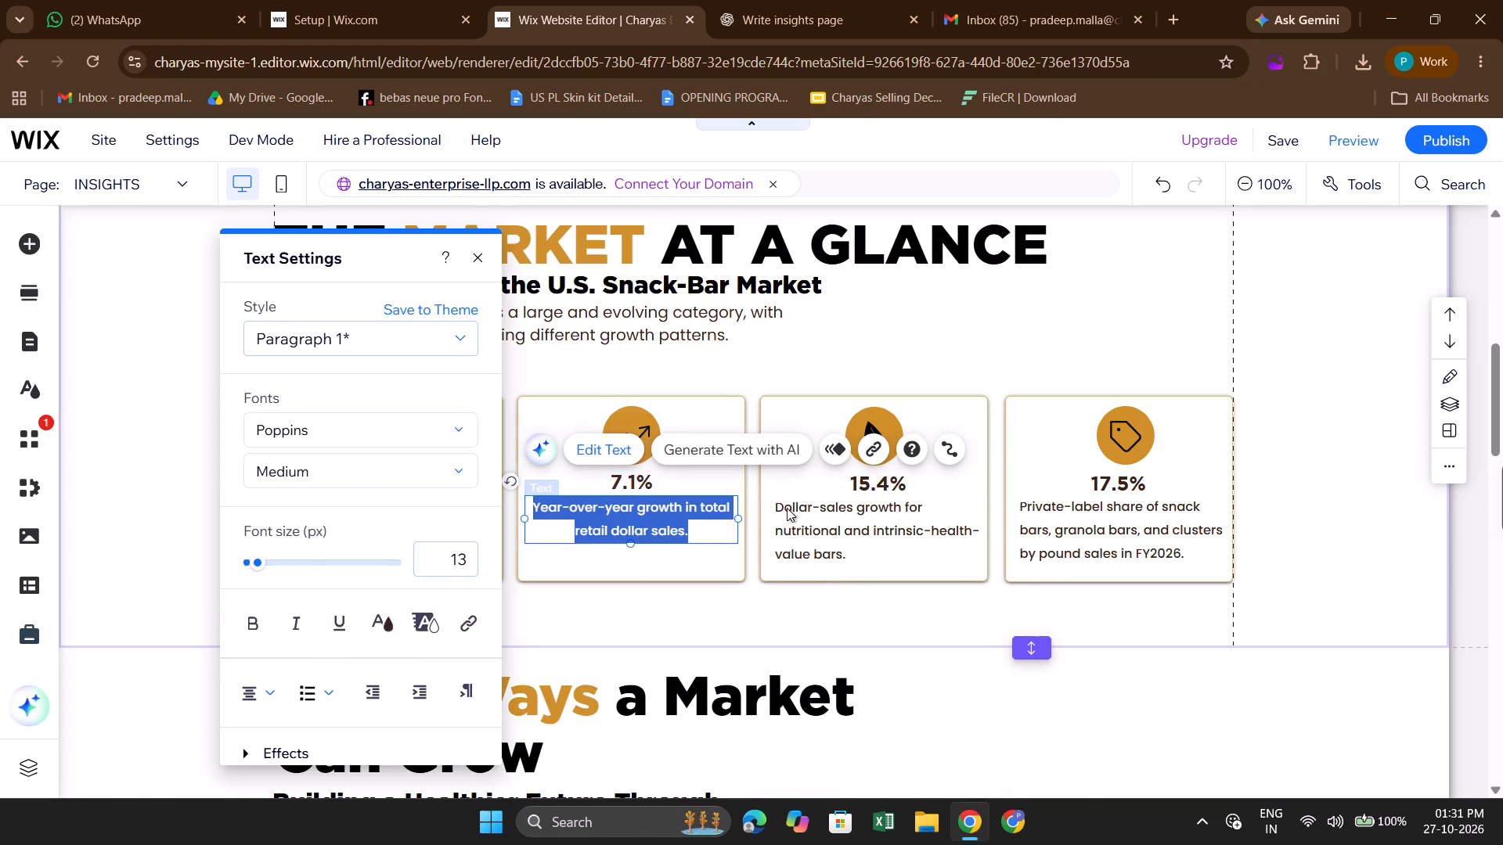
click(788, 506)
click(829, 450)
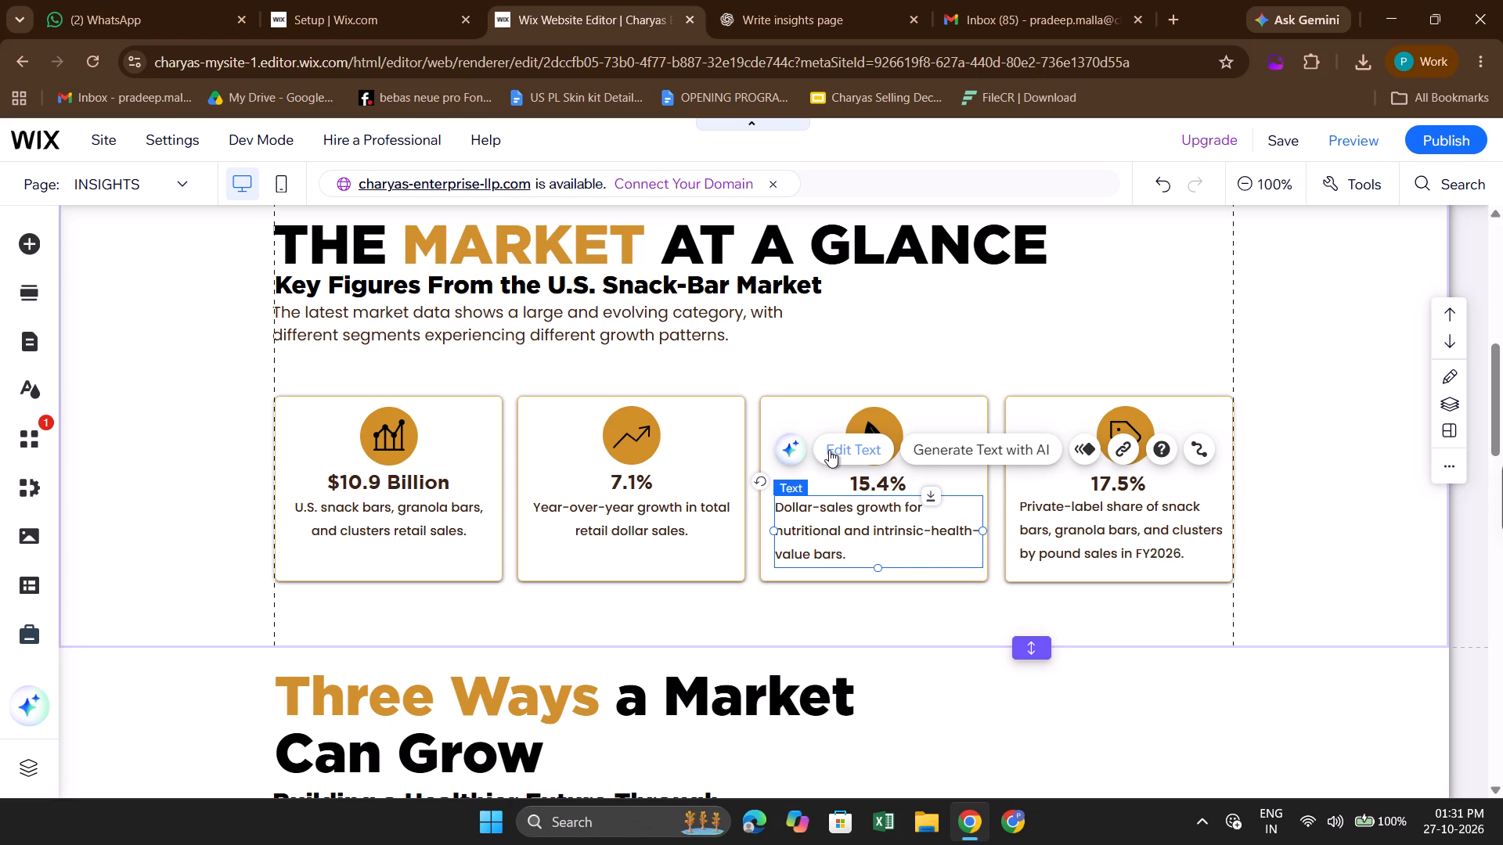
click(510, 678)
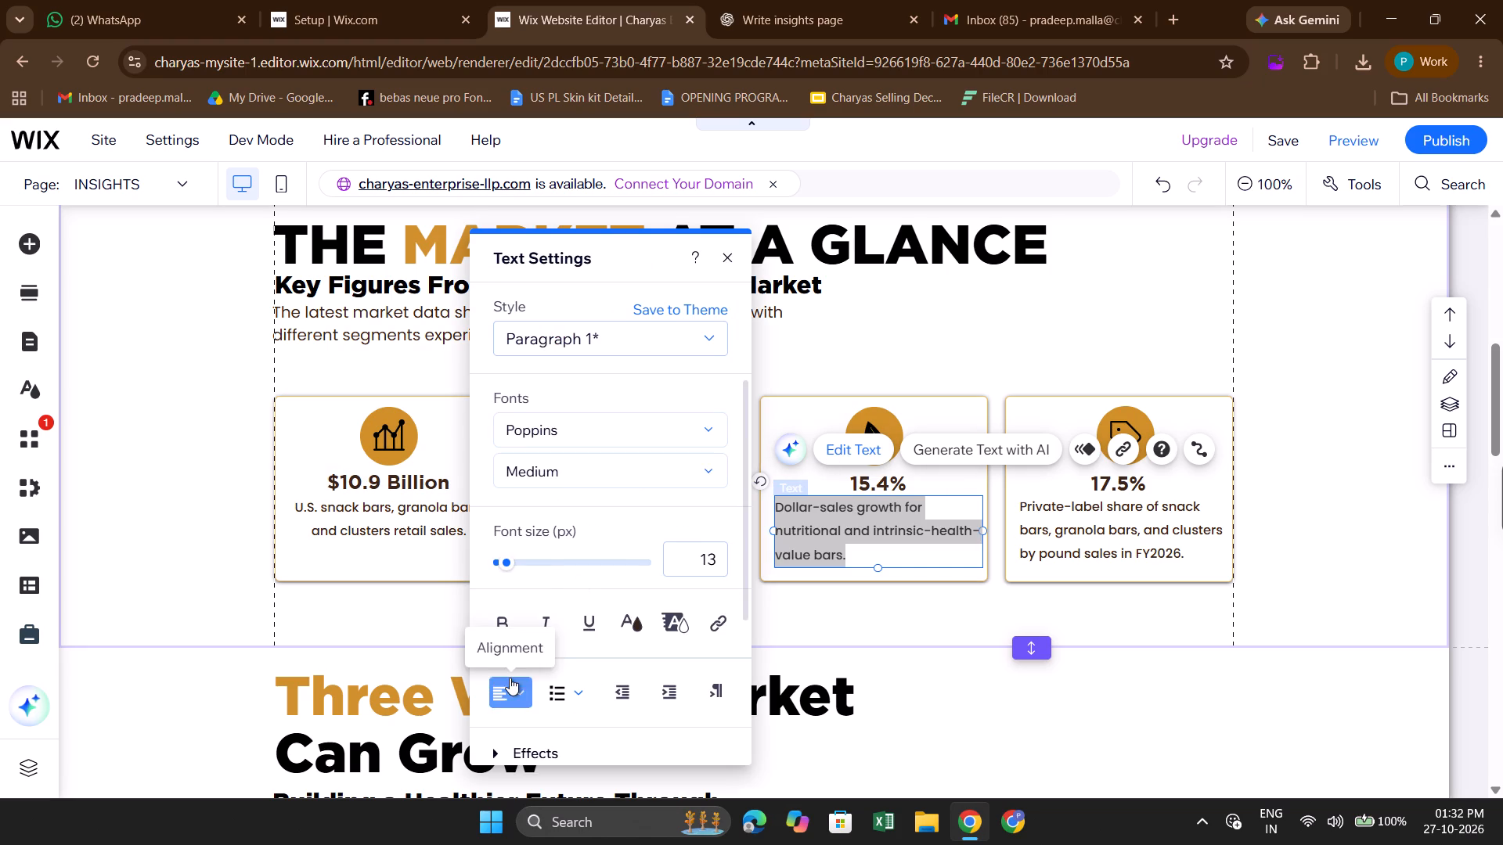
click(524, 599)
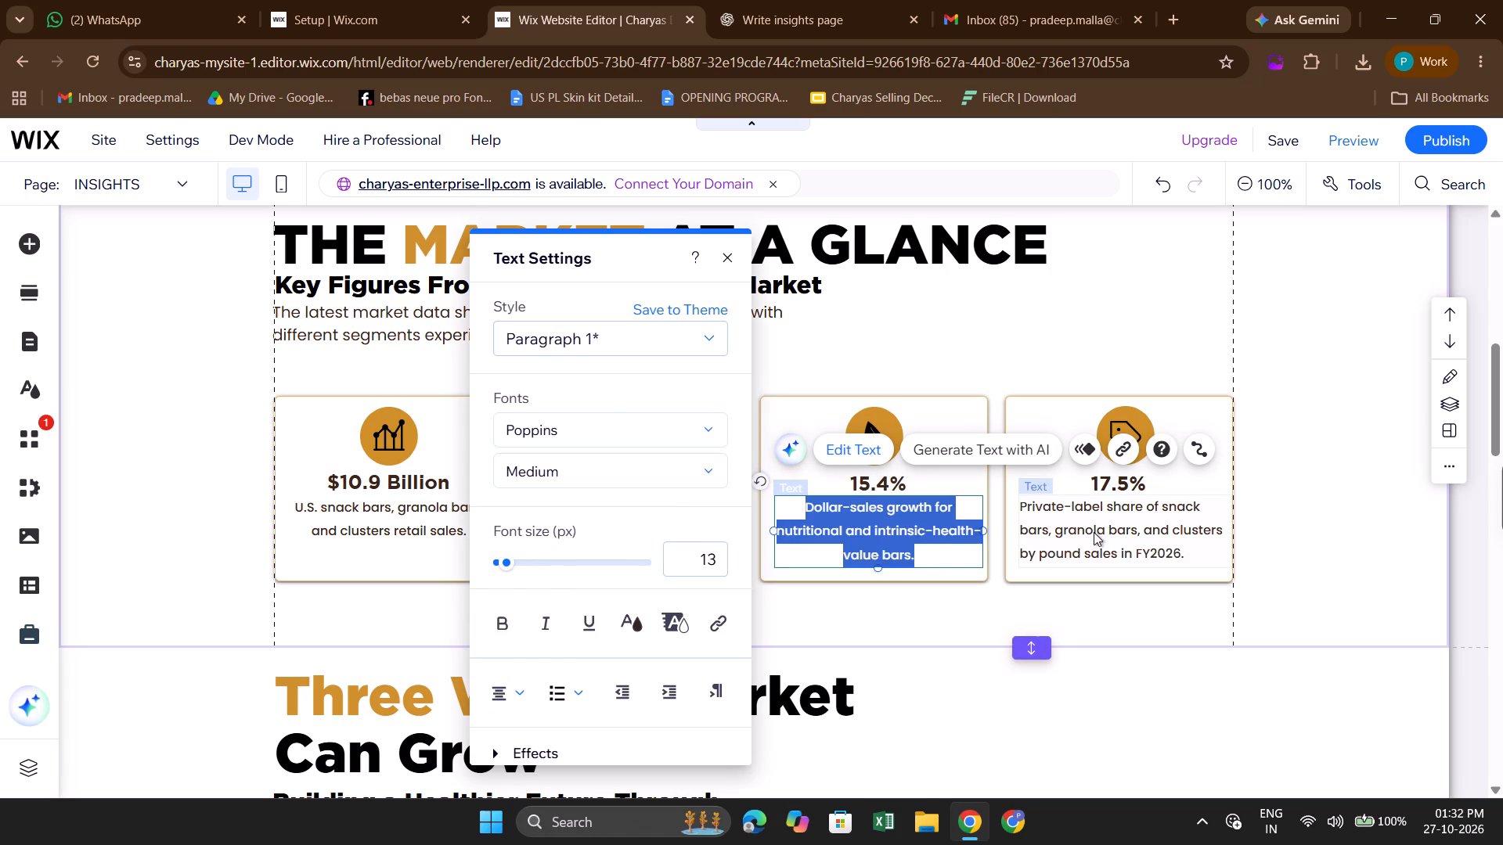
click(1094, 532)
click(1078, 462)
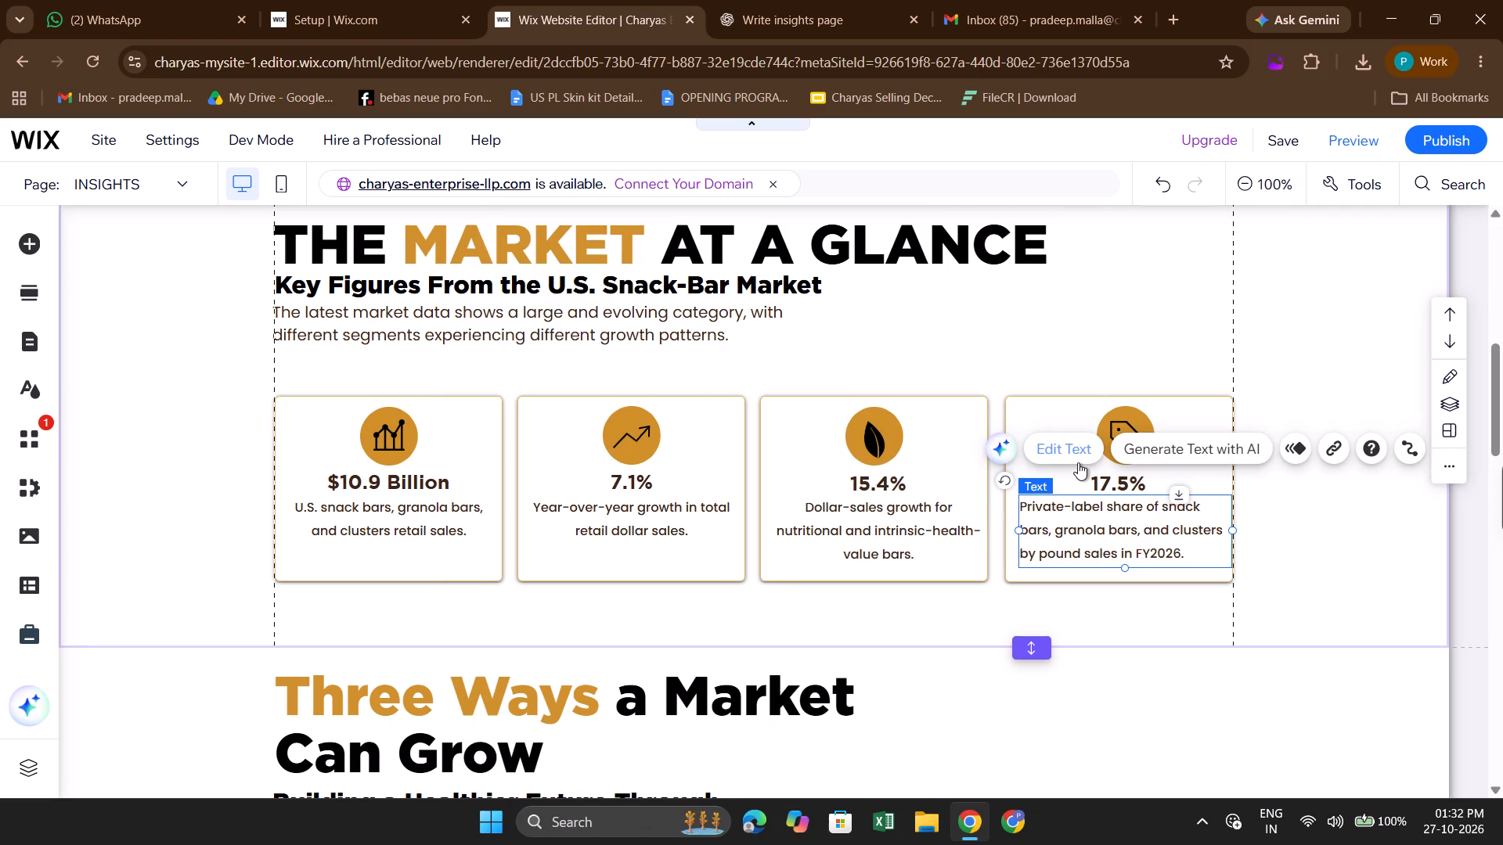
click(705, 700)
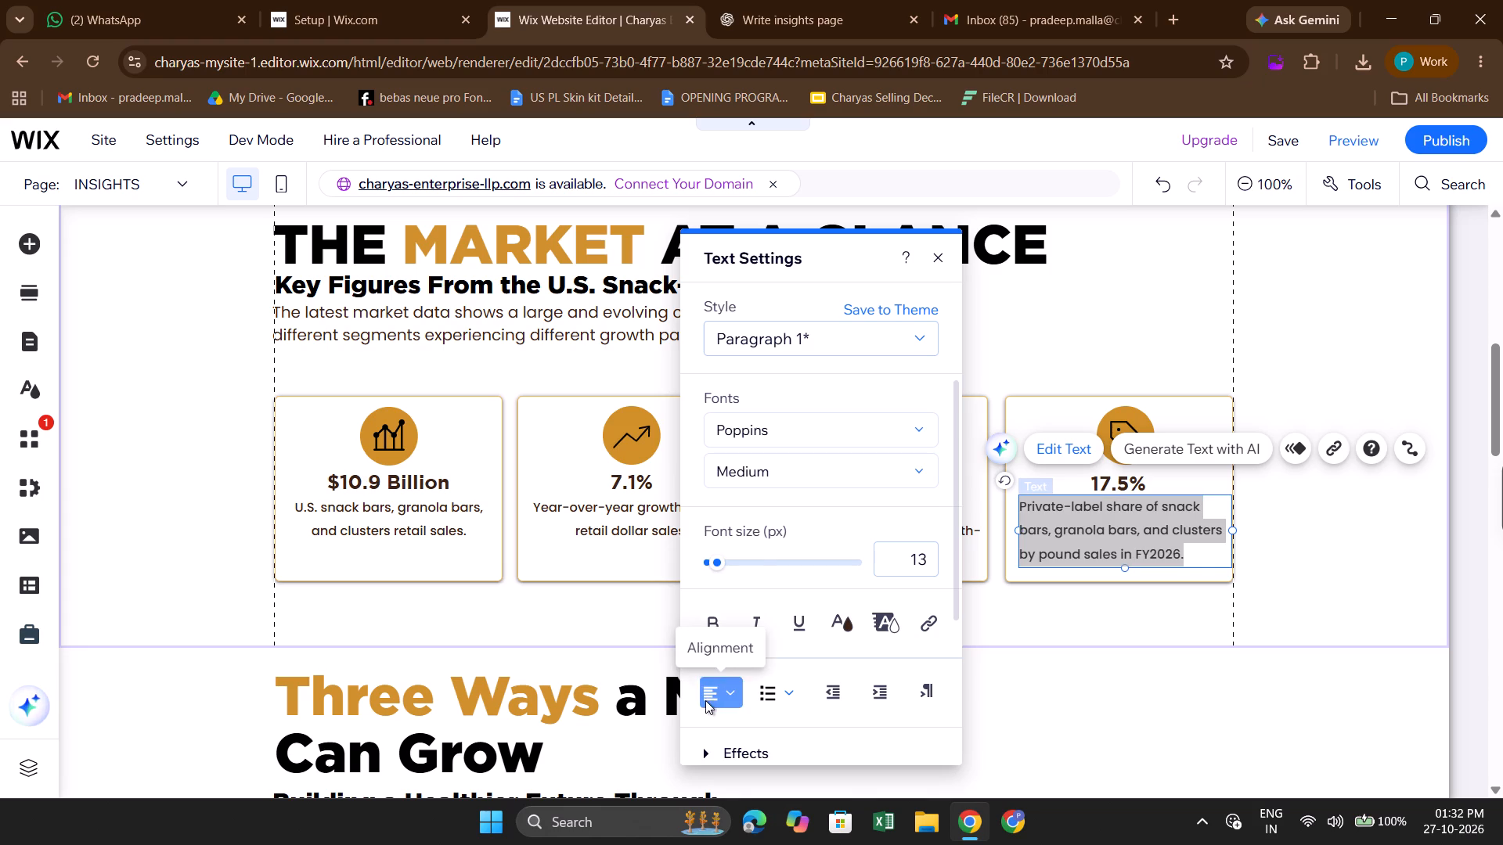
click(716, 592)
click(1283, 476)
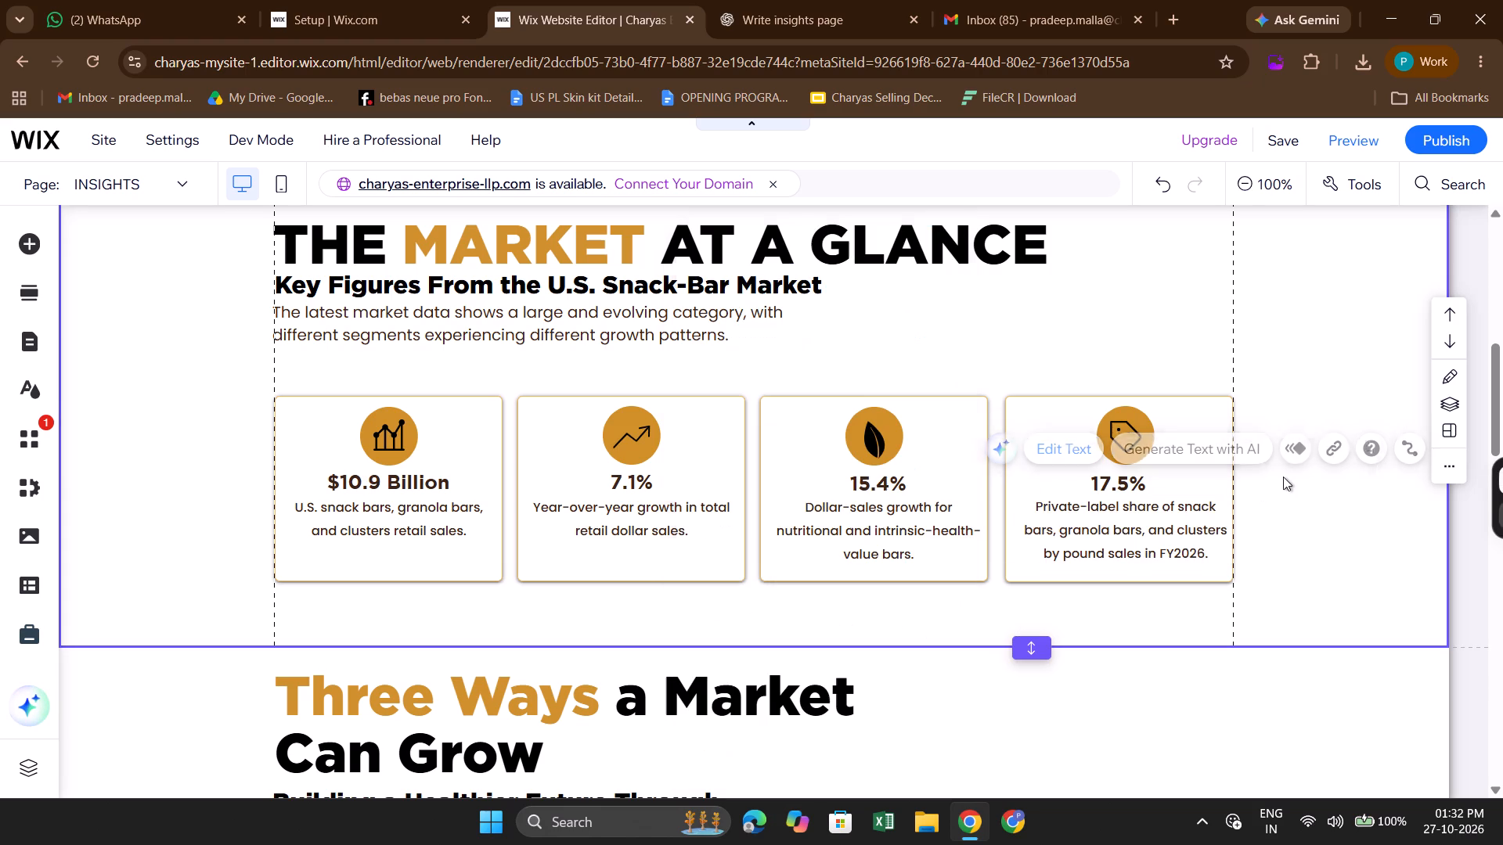
click(1271, 586)
Save the site with the updated key-figures cards.
scroll(1271, 586, down, 1)
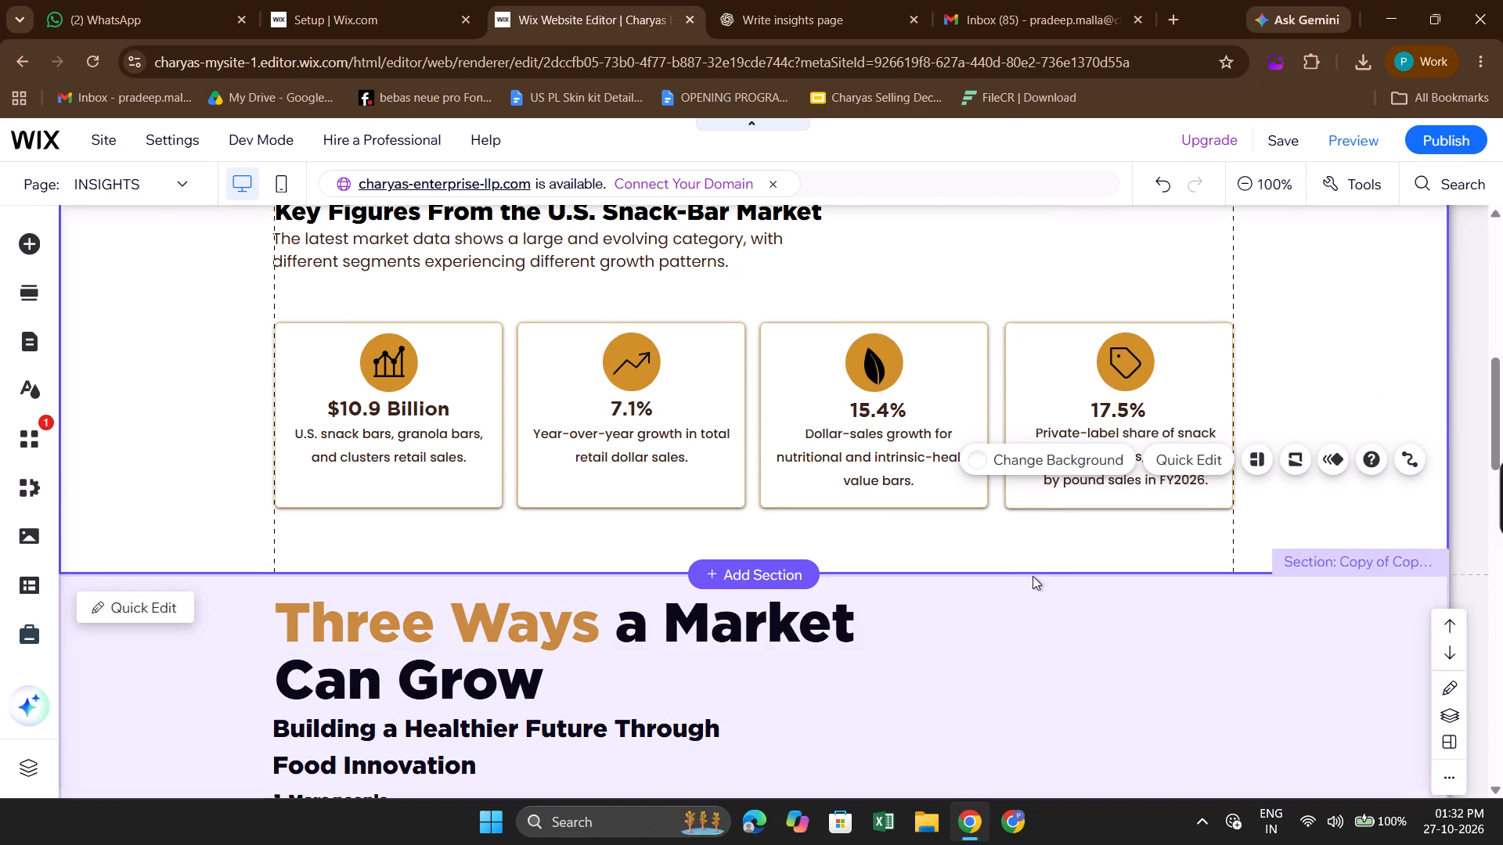
click(991, 548)
scroll(991, 548, down, 1)
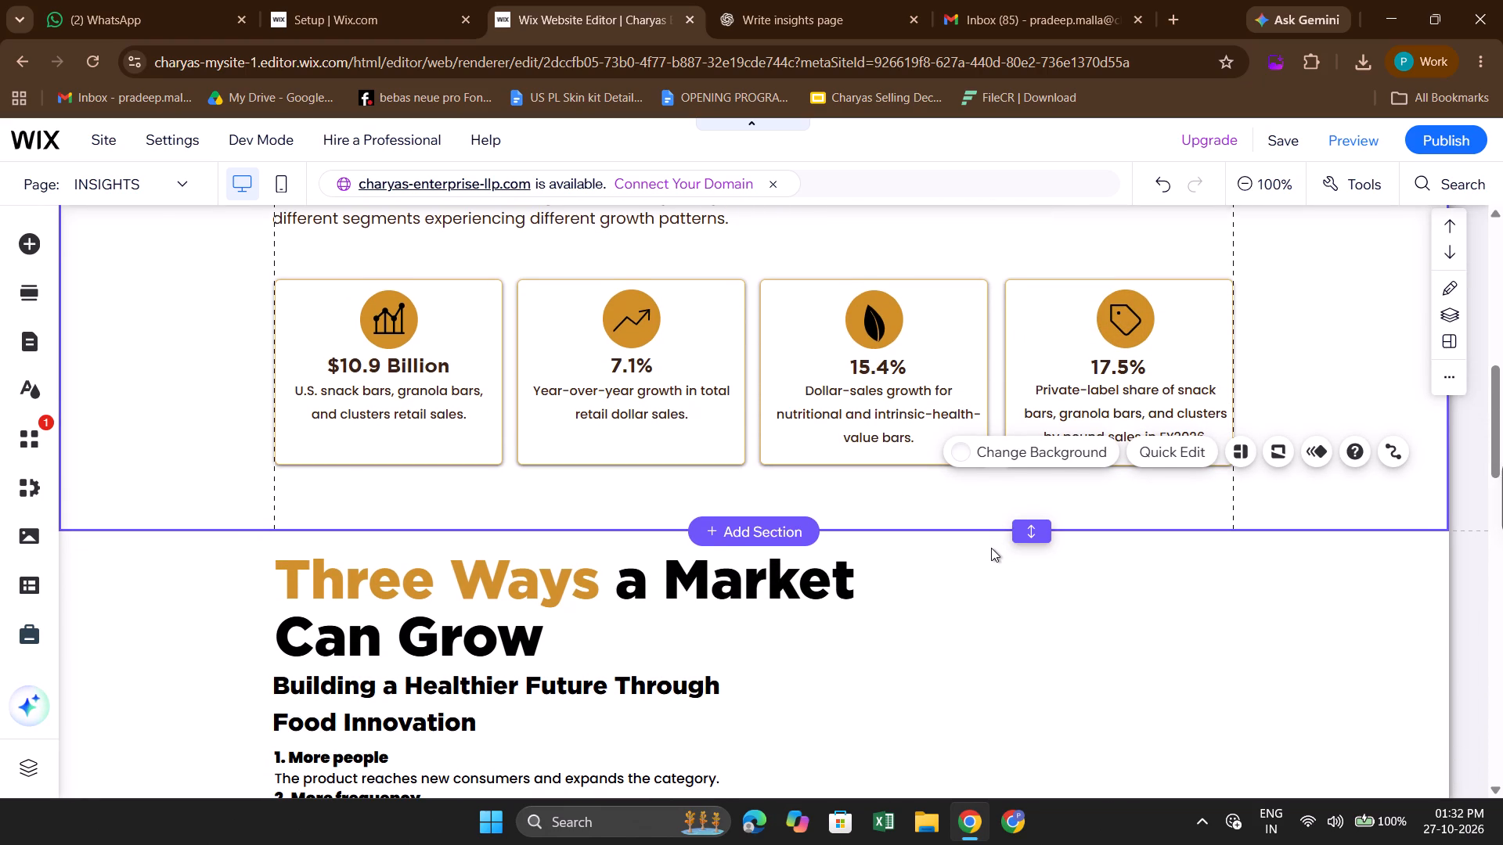
key(ctrl+s)
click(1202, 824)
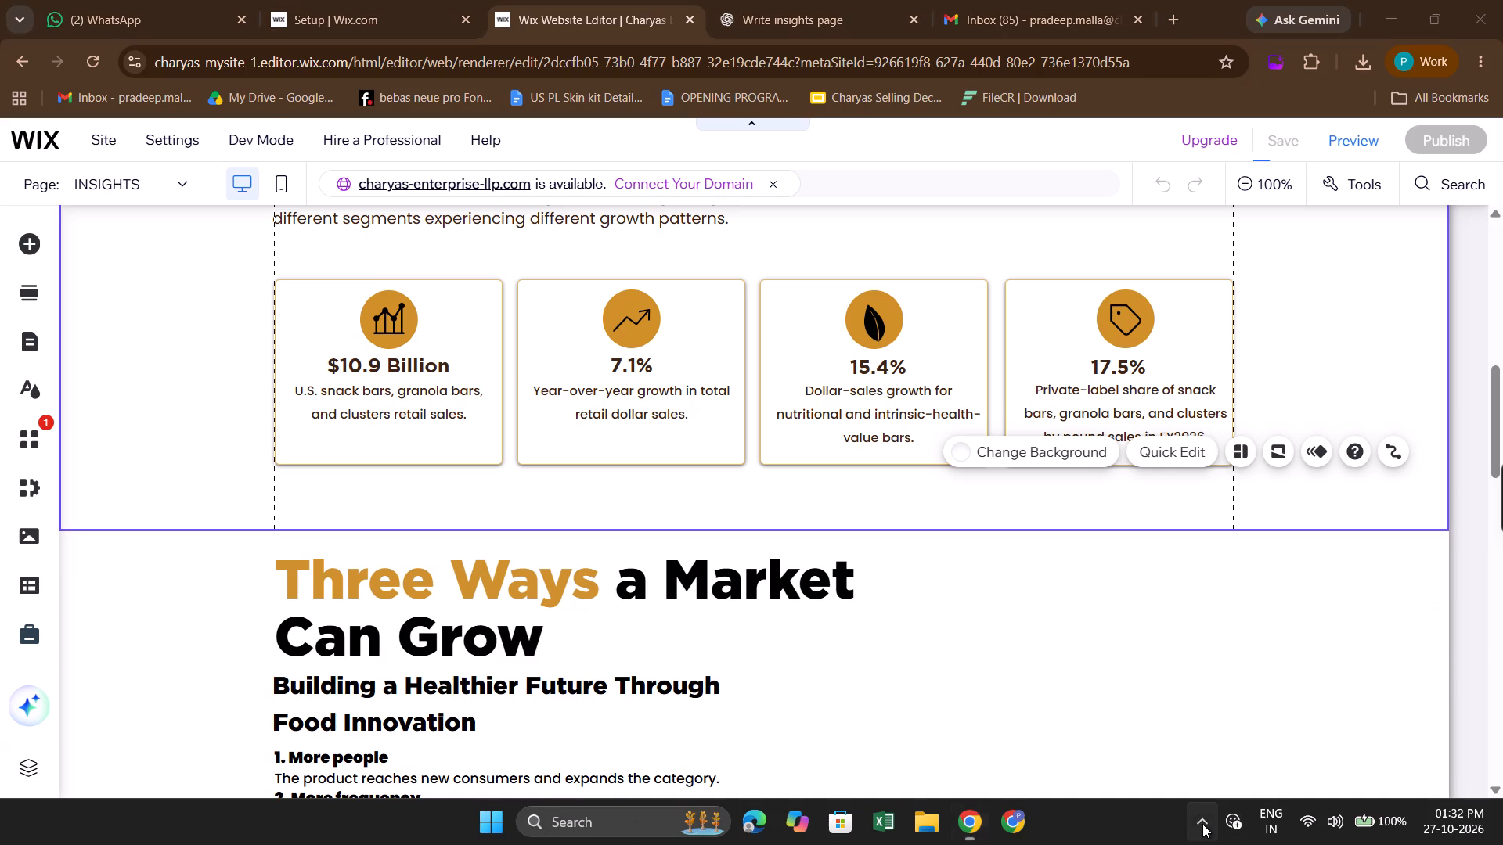
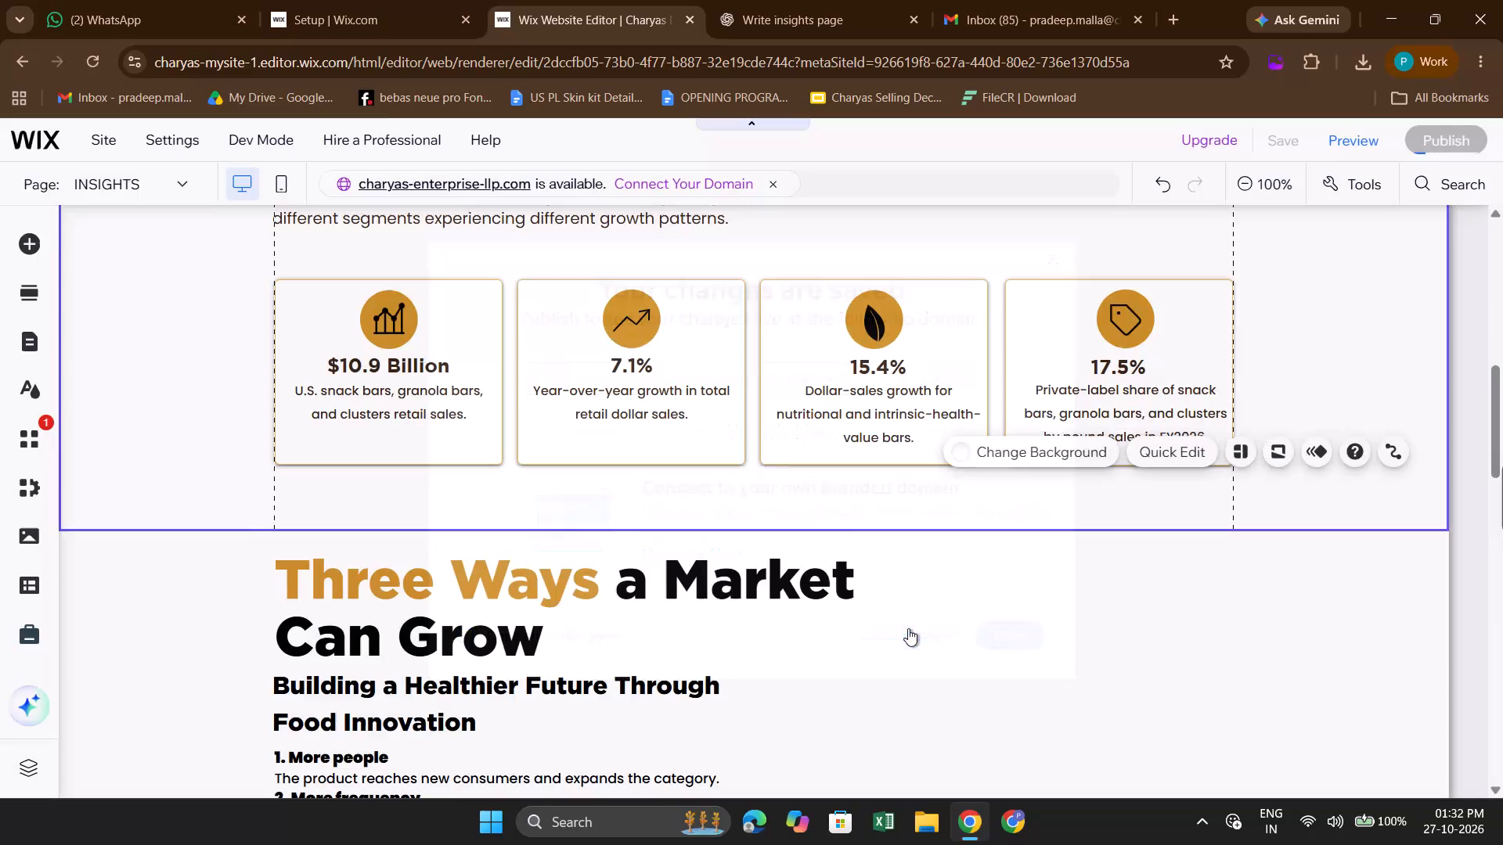
Publish the saved site with the updated Insights page and dismiss the publishing confirmation.
click(908, 628)
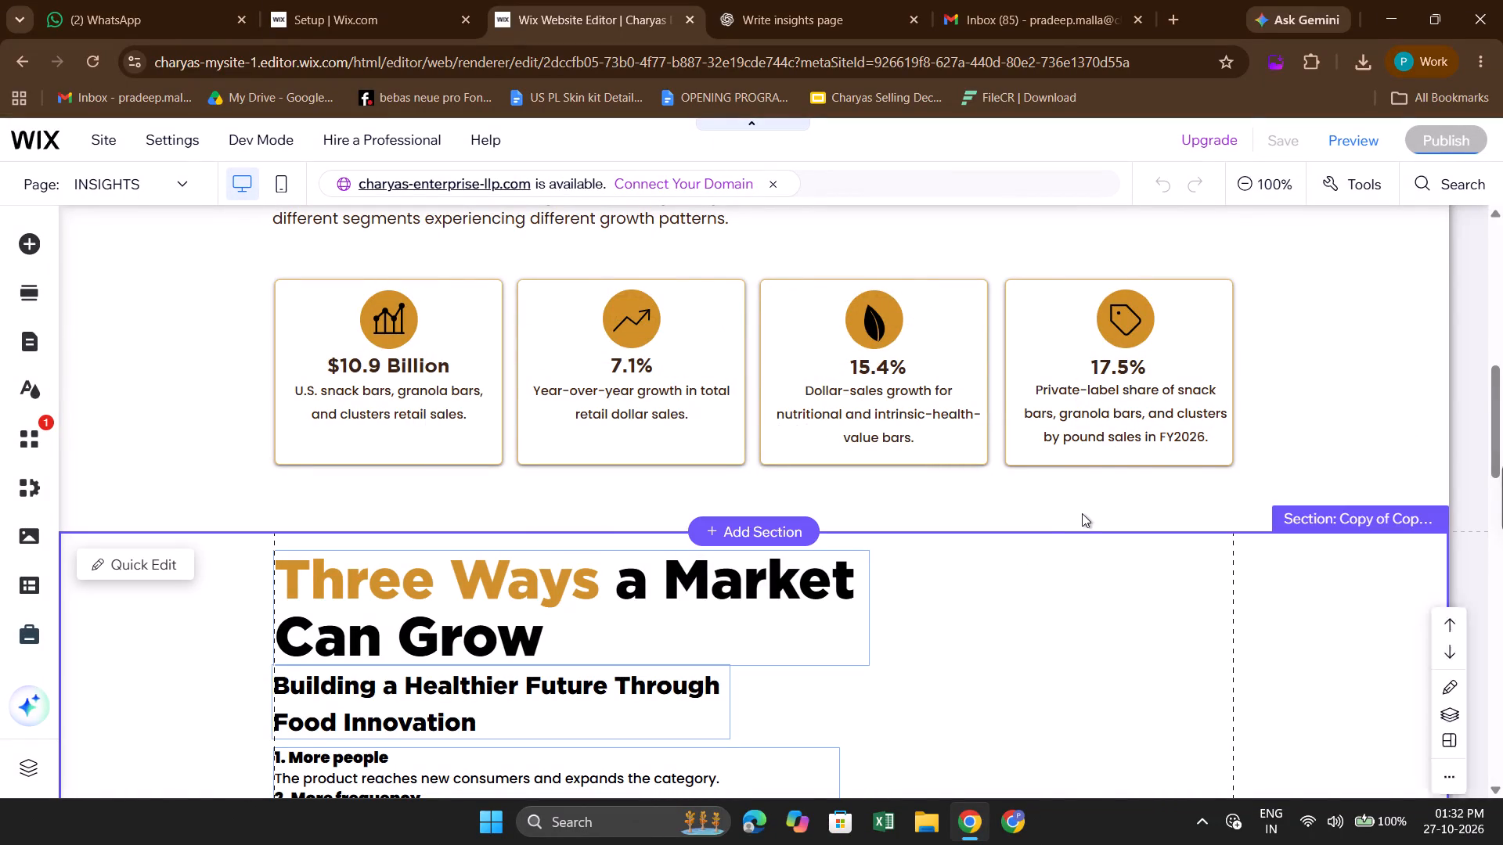
scroll(1065, 630, down, 2)
scroll(1065, 630, up, 1)
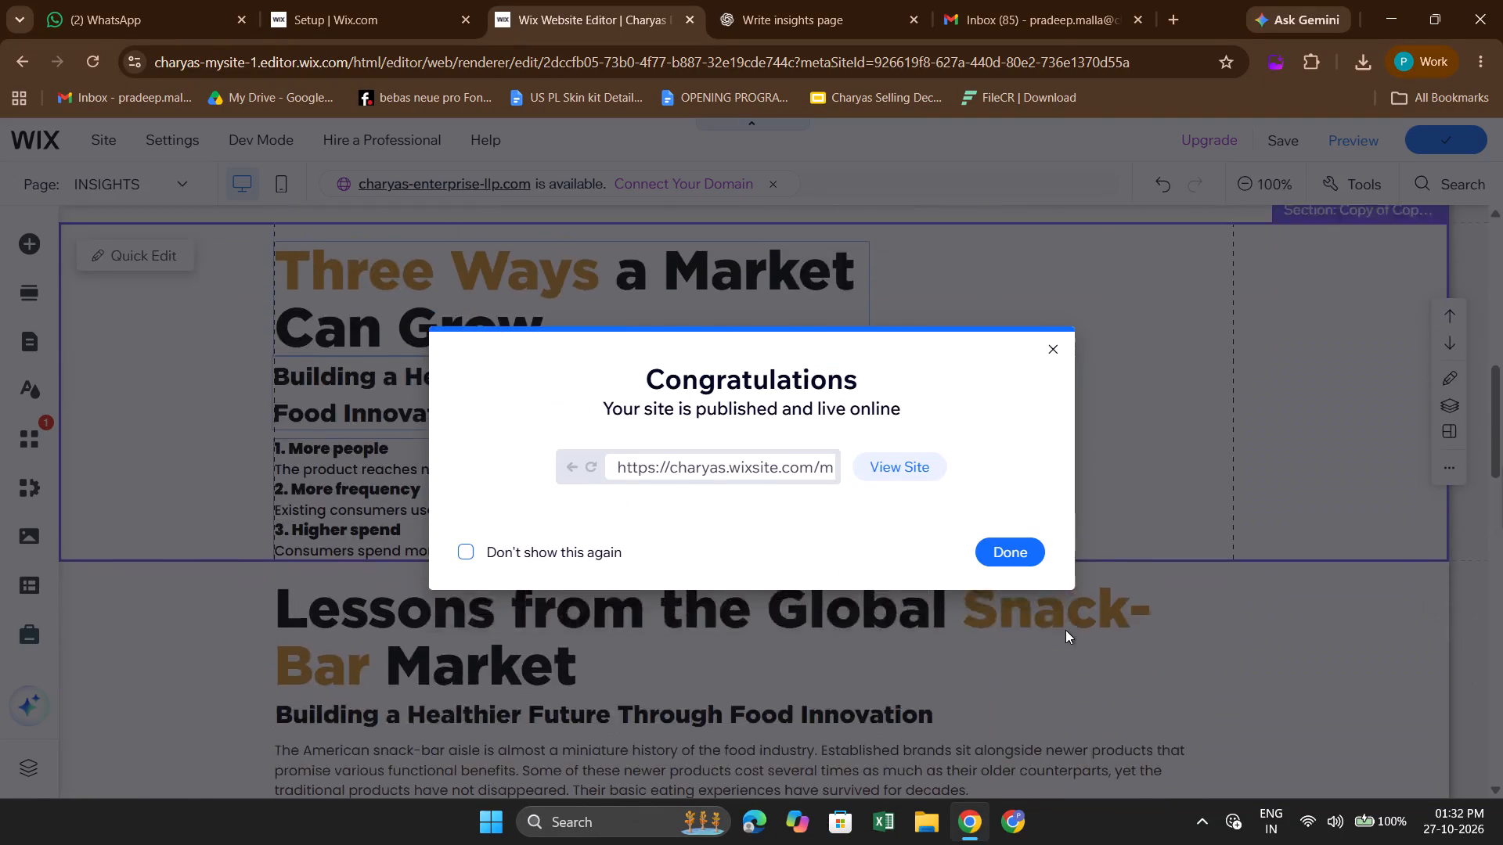
click(1009, 645)
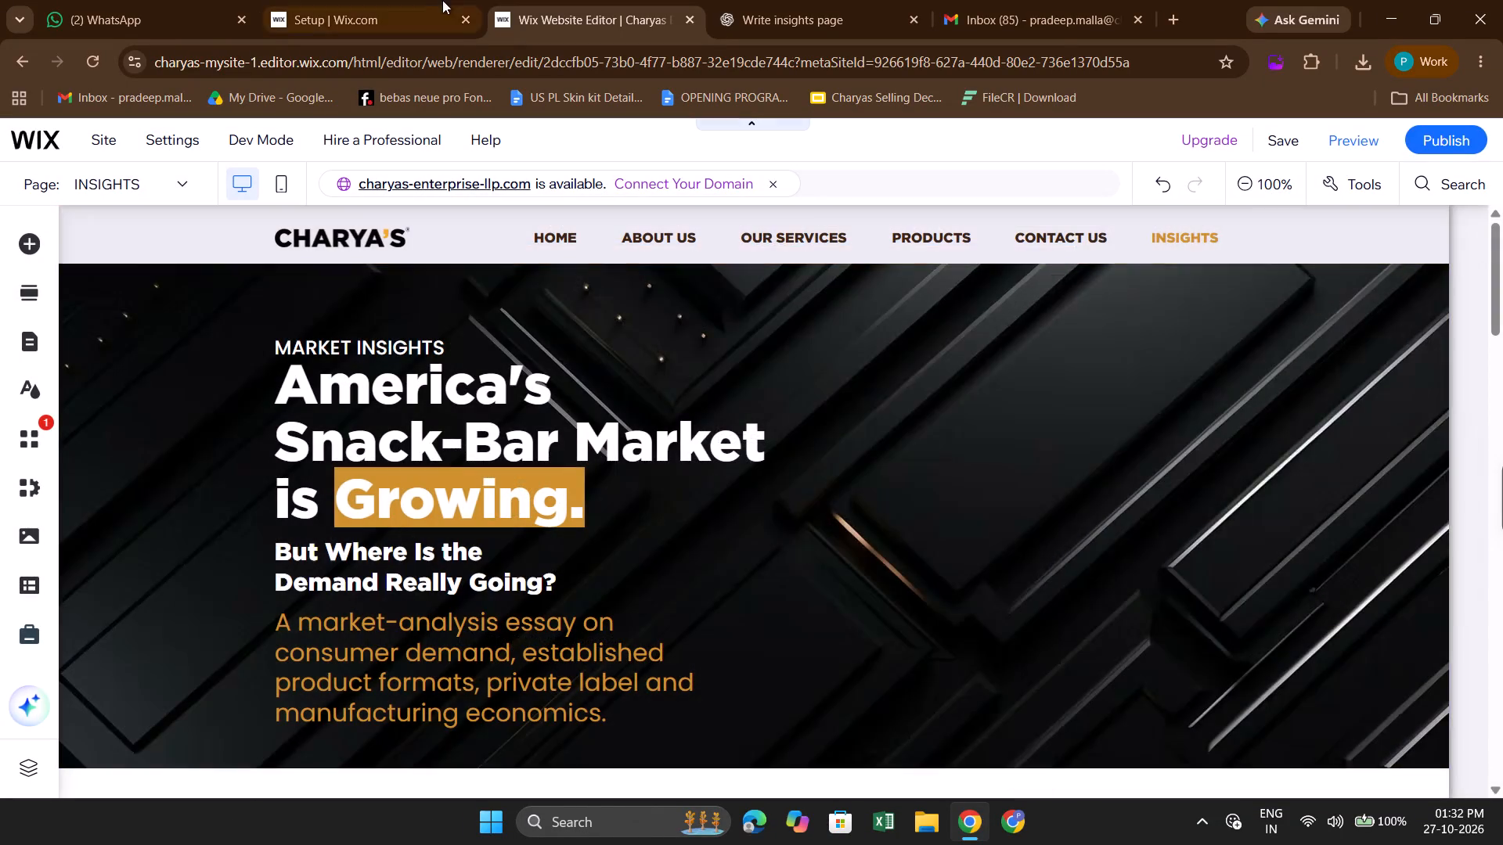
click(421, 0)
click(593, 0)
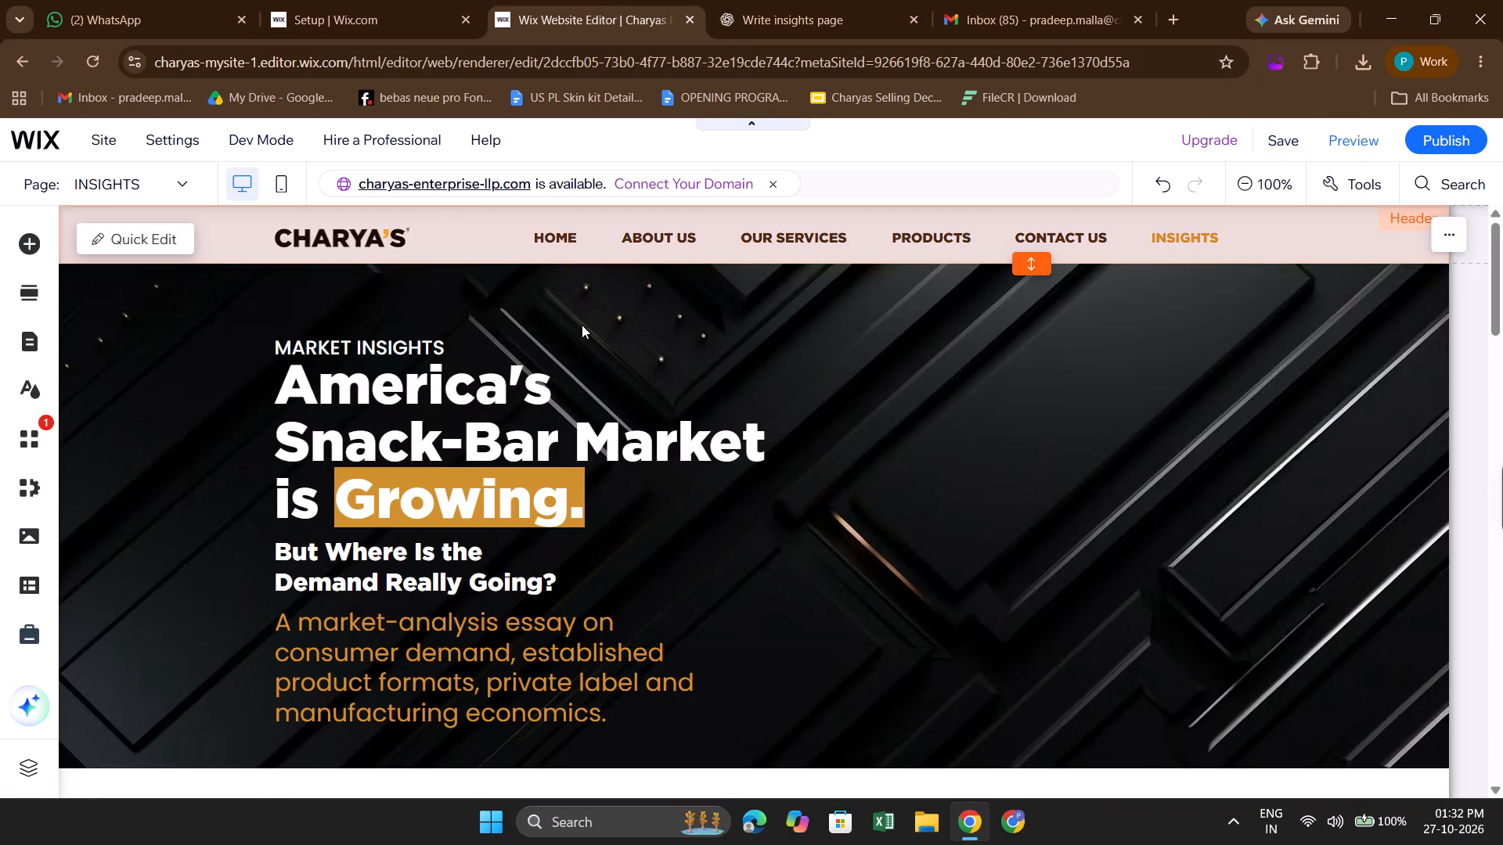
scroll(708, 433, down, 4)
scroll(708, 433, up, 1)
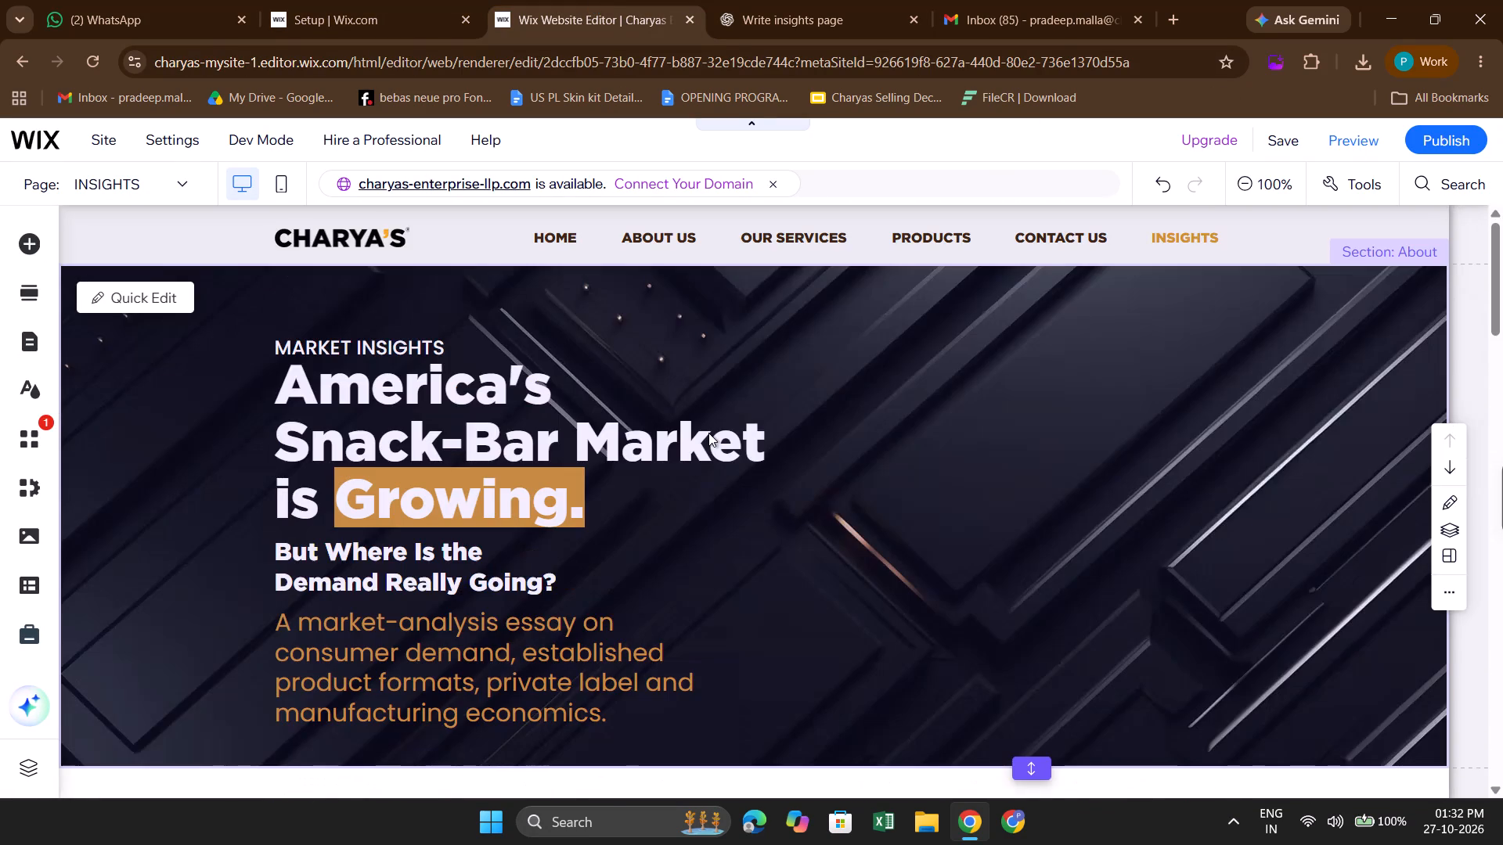